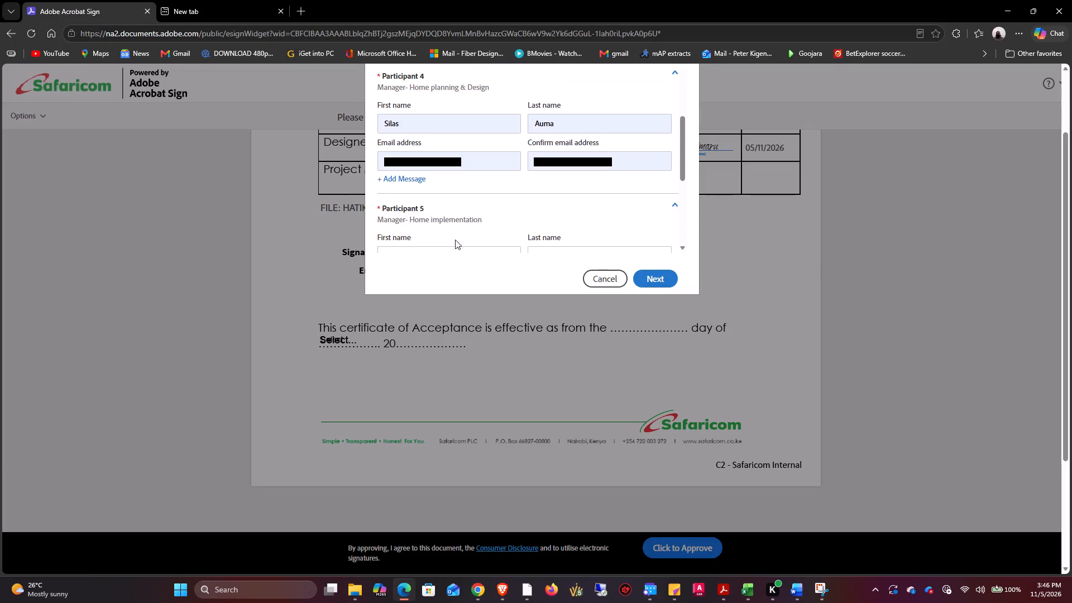
# Review the names and email addresses entered for Participants 2, 3 and 4 in the next-participants assignment form.
pyautogui.scroll(3, 831, 258)
pyautogui.scroll(1, 596, 212)
pyautogui.scroll(-1, 596, 212)
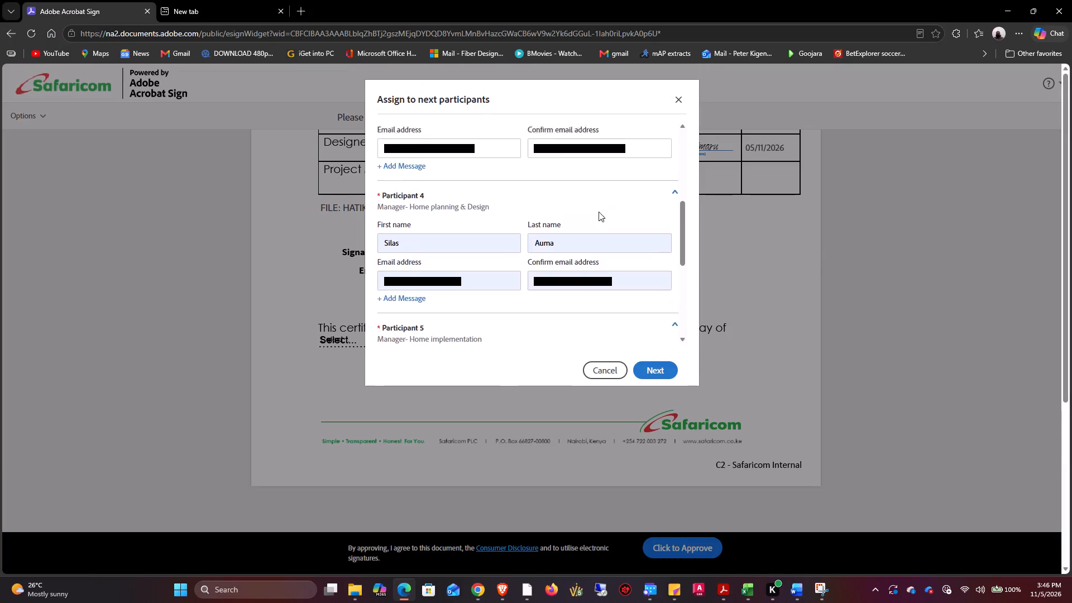
pyautogui.scroll(-3, 600, 212)
pyautogui.scroll(5, 600, 211)
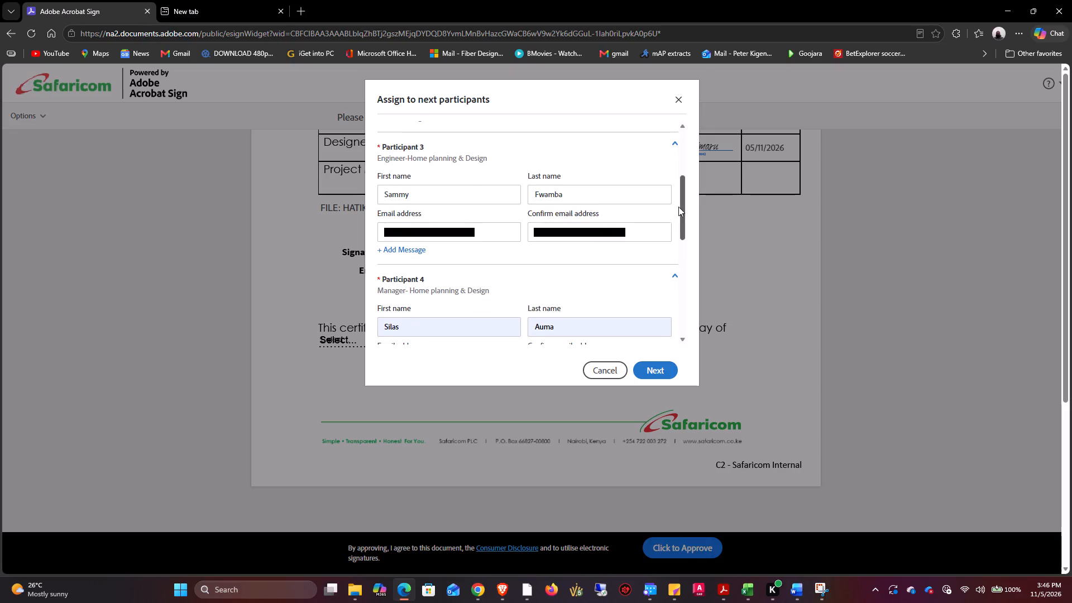
pyautogui.moveTo(680, 202); pyautogui.dragTo(692, 162)
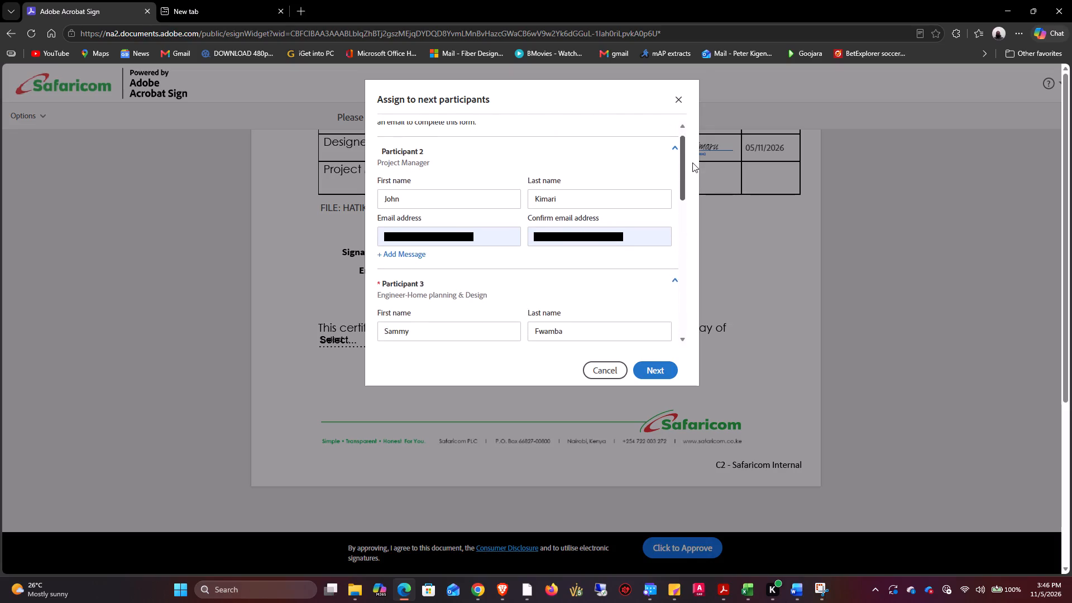
# Review the remaining participant entries through Participant 6 in the Assign to next participants form.
pyautogui.moveTo(692, 162); pyautogui.dragTo(700, 264)
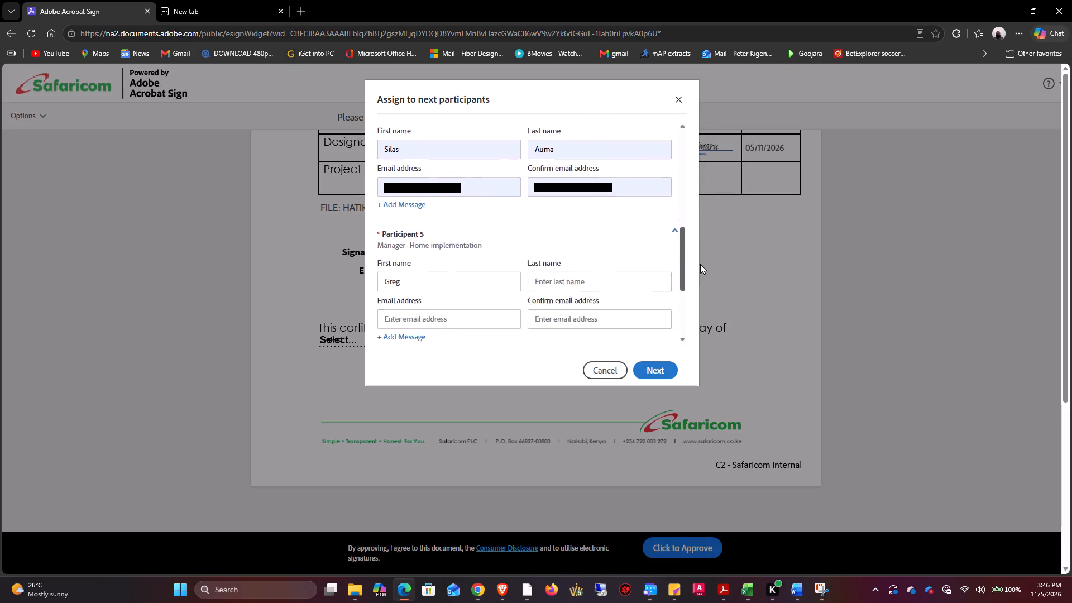
pyautogui.moveTo(700, 264); pyautogui.dragTo(711, 302)
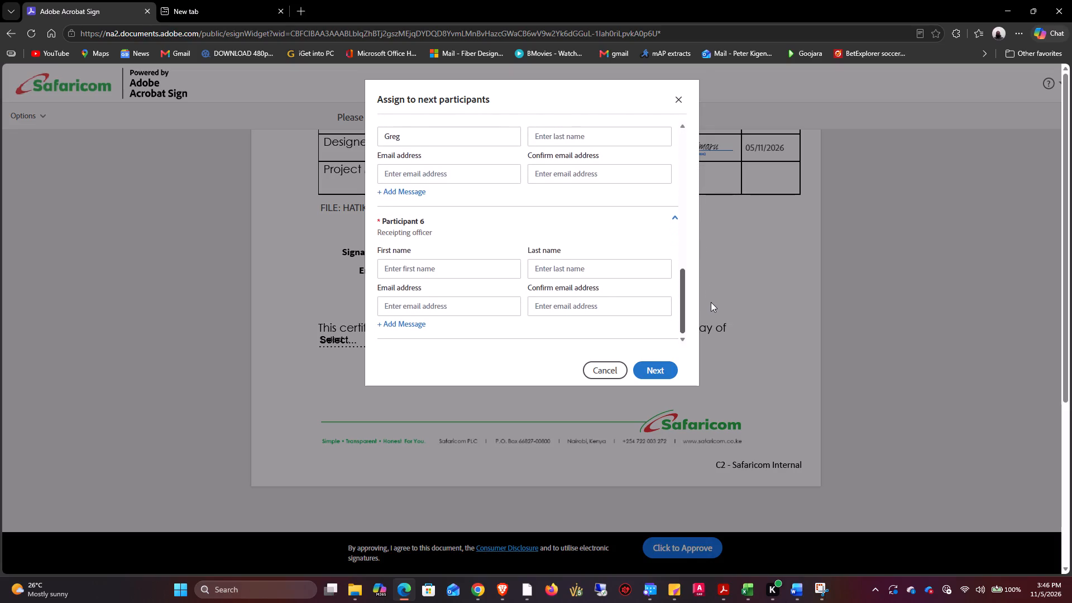
pyautogui.moveTo(711, 302); pyautogui.dragTo(711, 304)
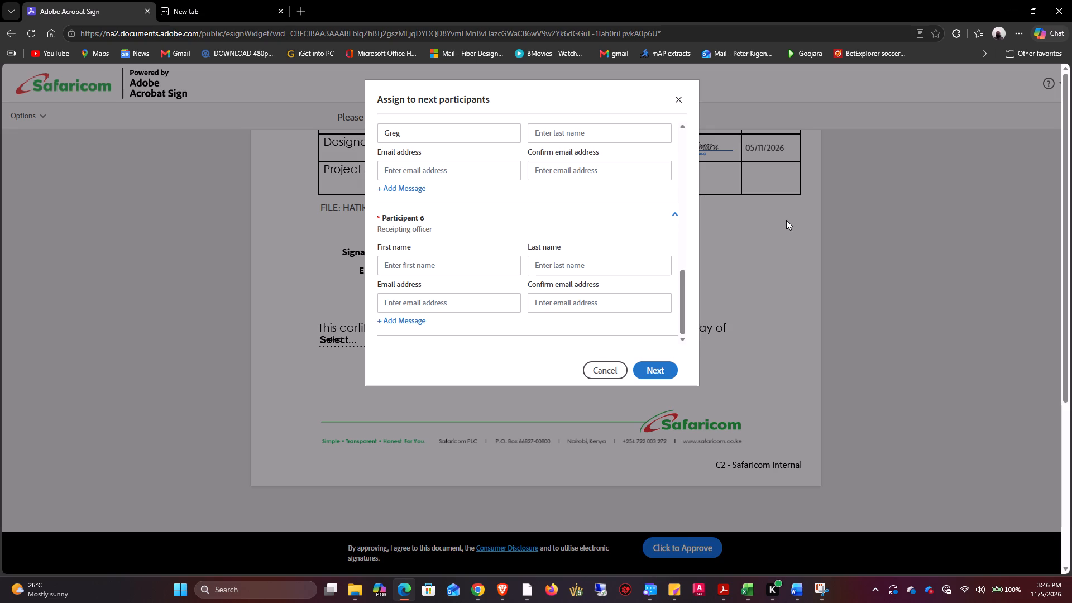
# Switch to the EXECUTIVE REPORT workbook in Excel and look through the FTTB sheet down to its last rows.
pyautogui.click(743, 586)
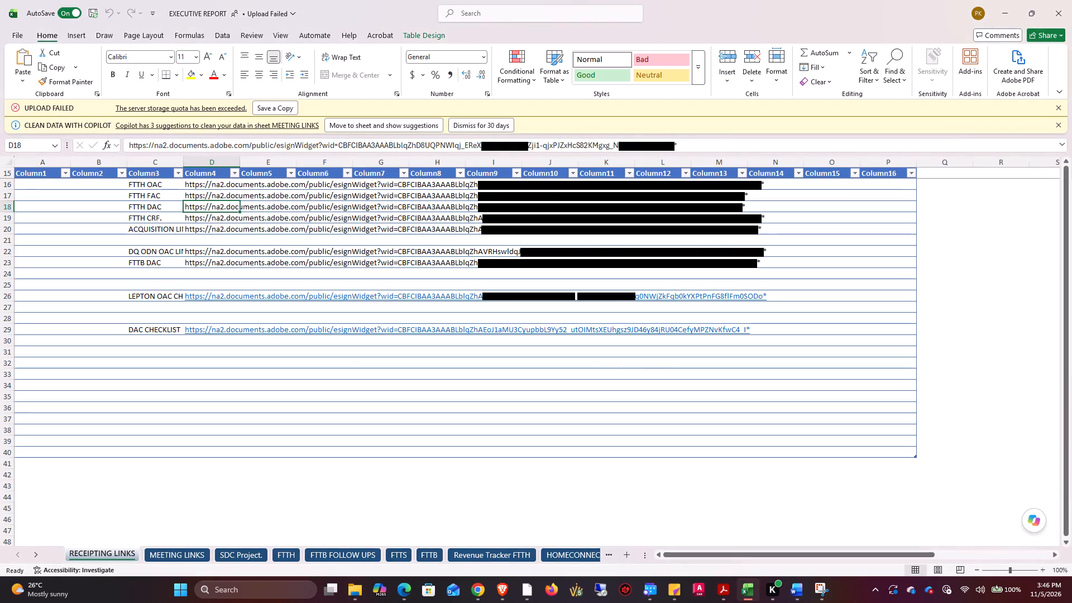
pyautogui.click(424, 554)
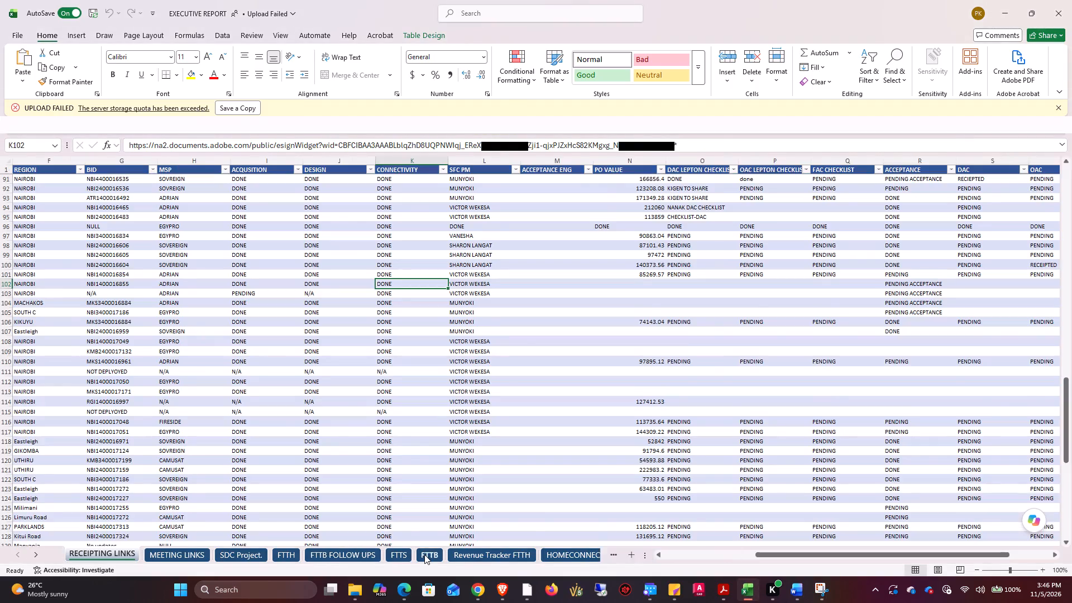
pyautogui.scroll(1, 435, 389)
pyautogui.scroll(-10, 435, 389)
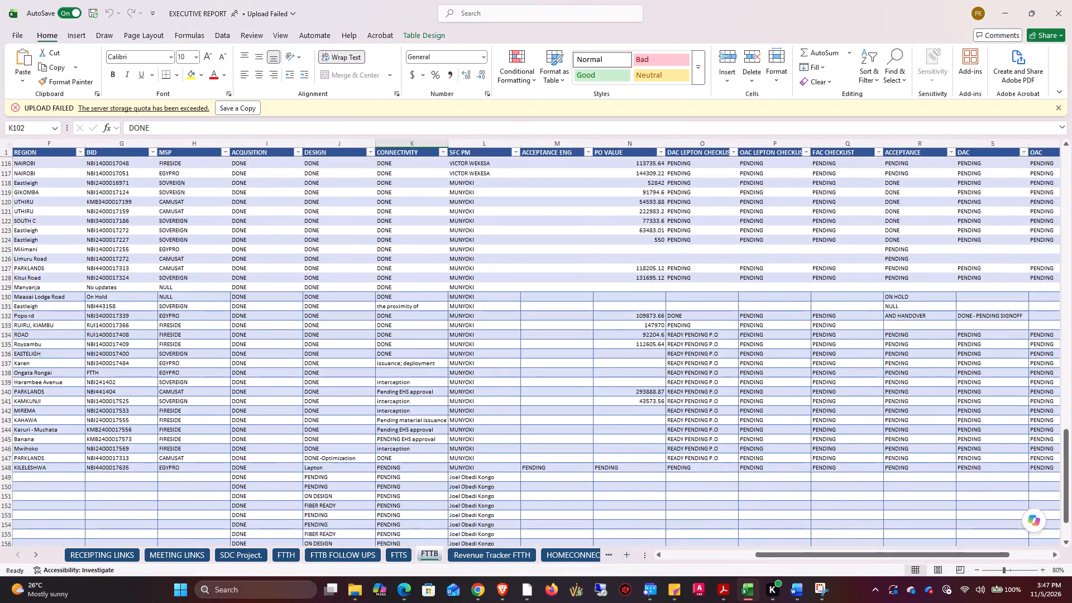
pyautogui.scroll(-4, 440, 385)
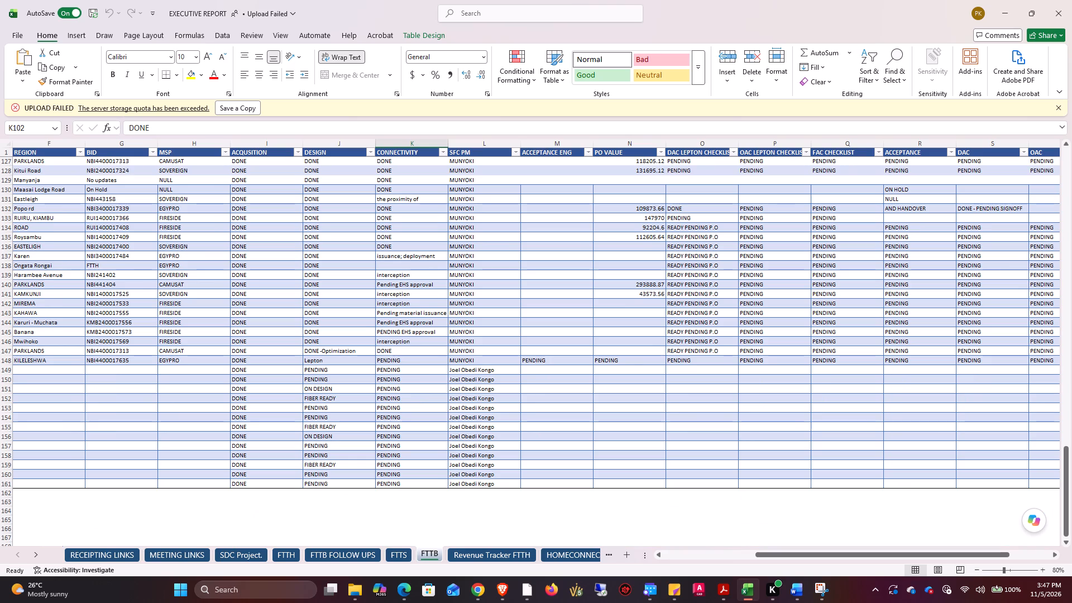
# Copy the FTTH sheet's lower project table, from its header in row 15 to row 24, across Project Name to Project Type.
pyautogui.click(286, 557)
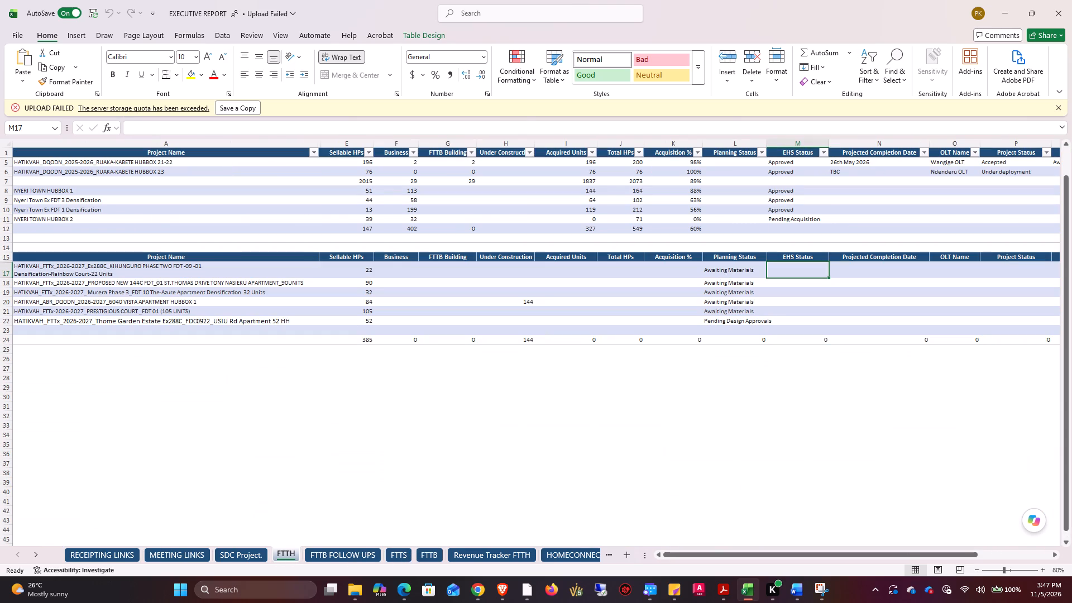
pyautogui.moveTo(64, 140); pyautogui.dragTo(224, 141)
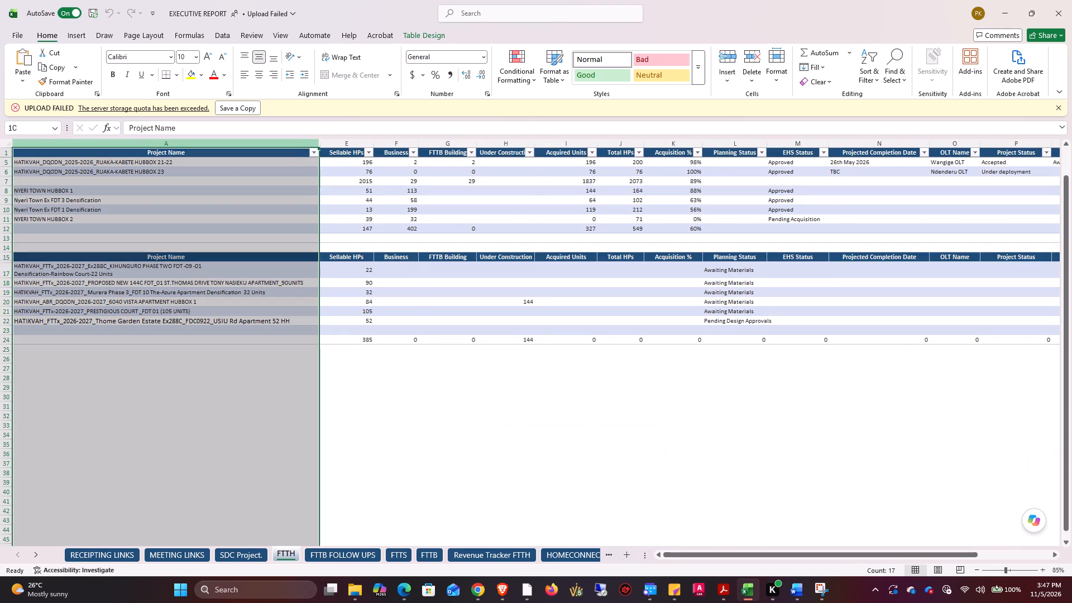
pyautogui.moveTo(224, 141); pyautogui.dragTo(1071, 138)
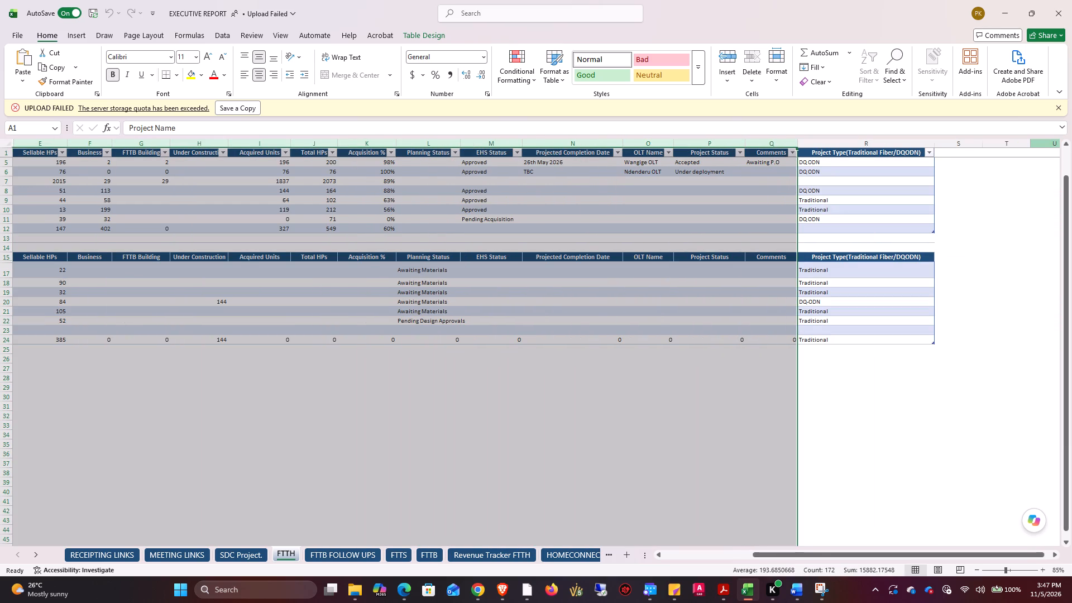
pyautogui.moveTo(907, 257); pyautogui.dragTo(176, 347)
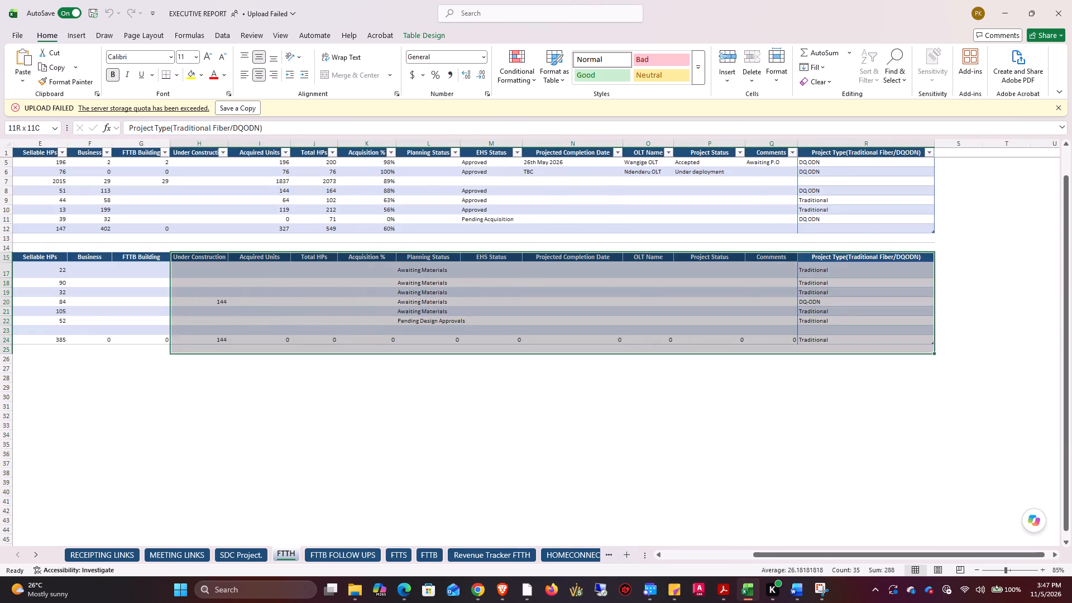
pyautogui.moveTo(176, 347); pyautogui.dragTo(10, 322)
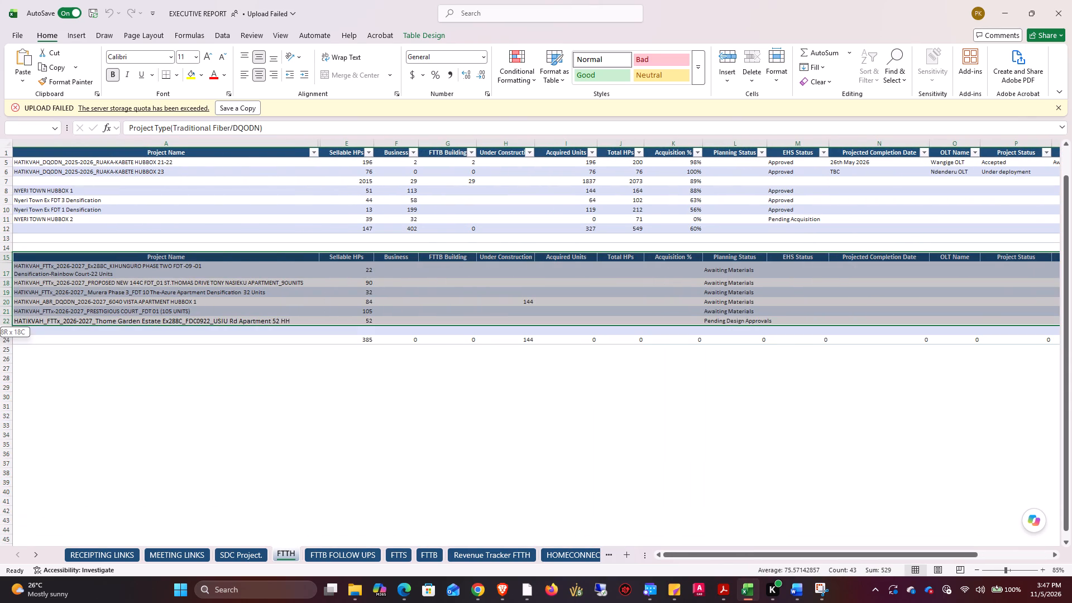
pyautogui.moveTo(10, 322); pyautogui.dragTo(7, 343)
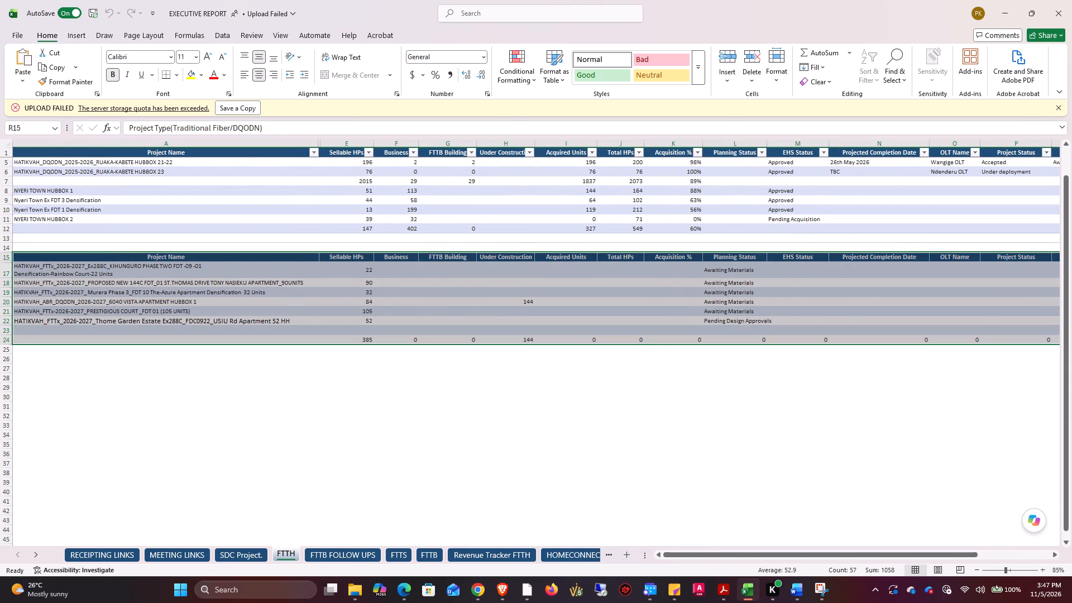
pyautogui.hotkey('ctrl', 'c')
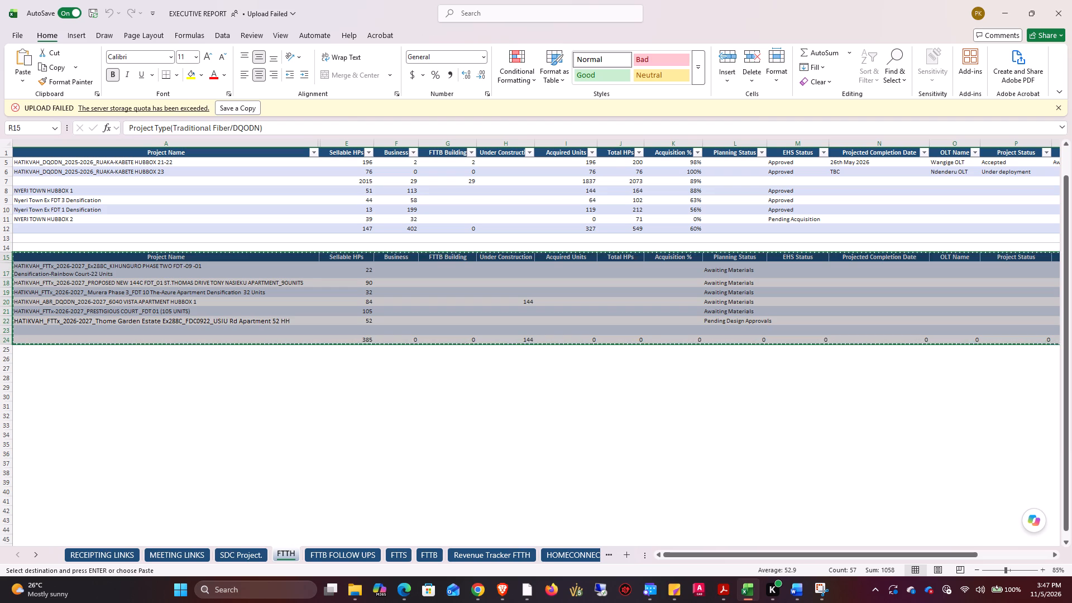
# Create a new blank Excel workbook and paste the copied project table at cell A1.
pyautogui.write('exc')
pyautogui.press('Return')
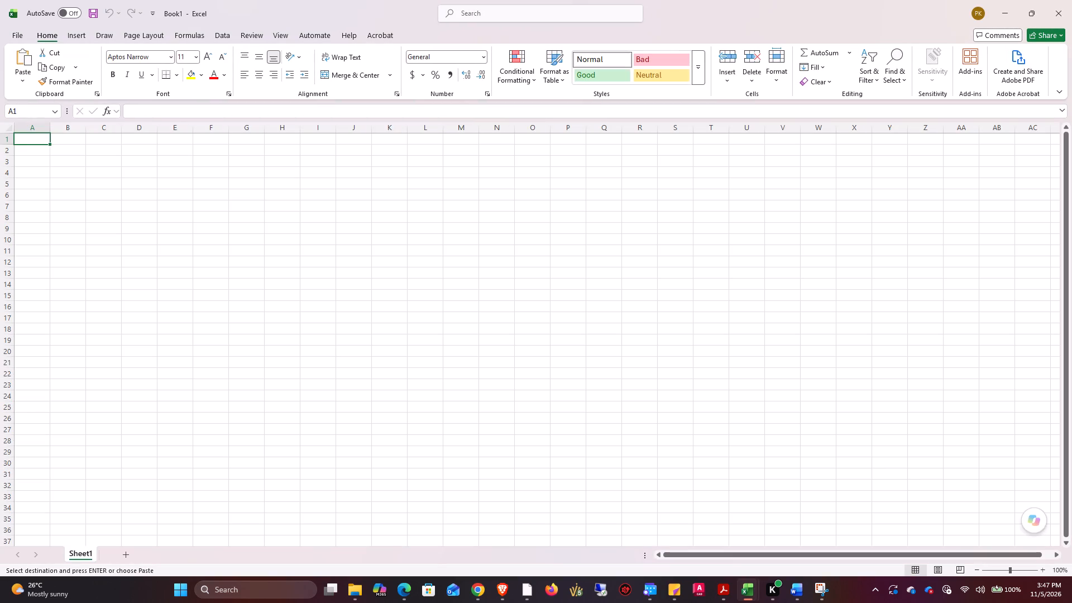
pyautogui.hotkey('ctrl', 'v')
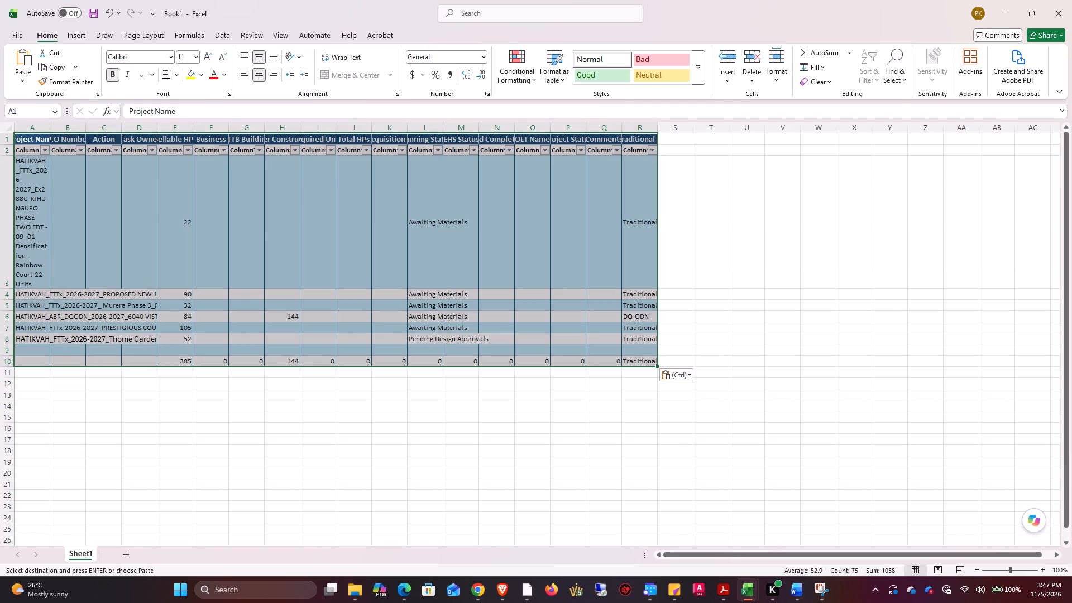
# Autofit the widths of columns A to R and the row heights so the pasted table fits its contents.
pyautogui.moveTo(37, 130); pyautogui.dragTo(650, 136)
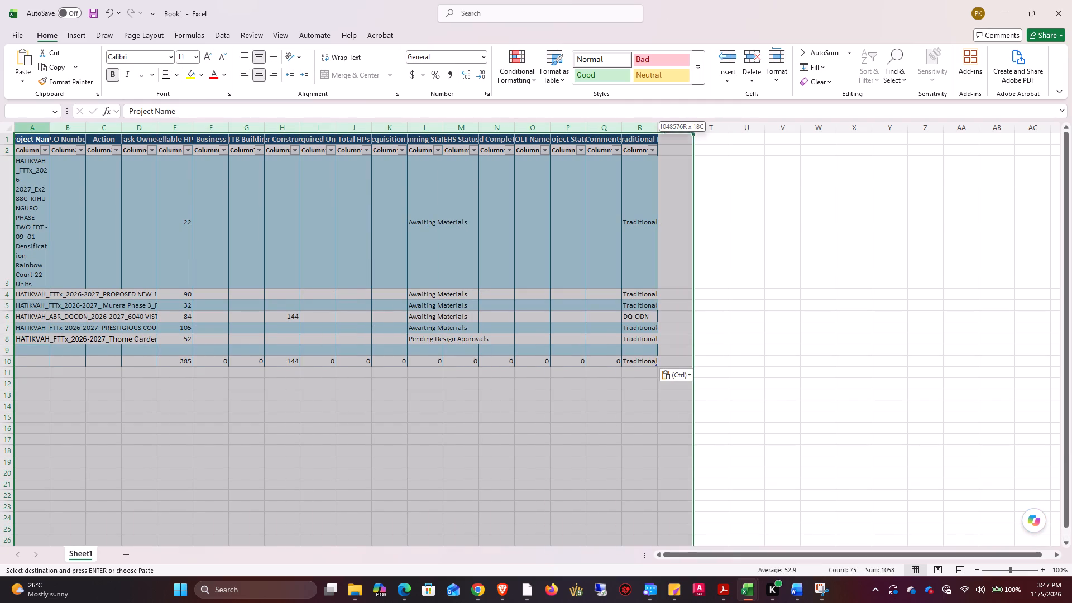
pyautogui.moveTo(650, 136); pyautogui.dragTo(646, 134)
pyautogui.doubleClick(621, 129)
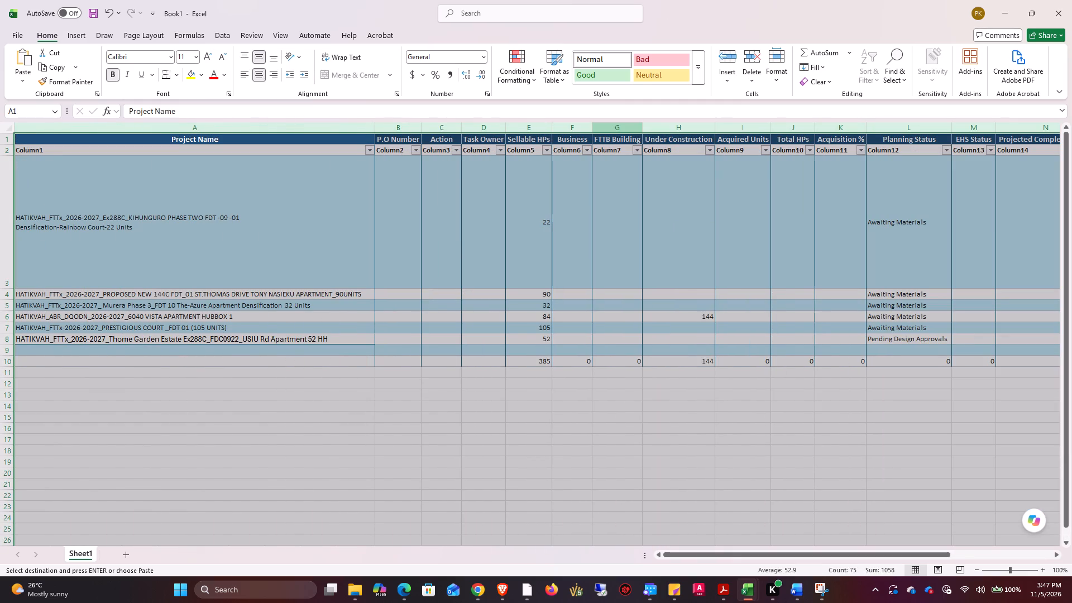
pyautogui.doubleClick(9, 288)
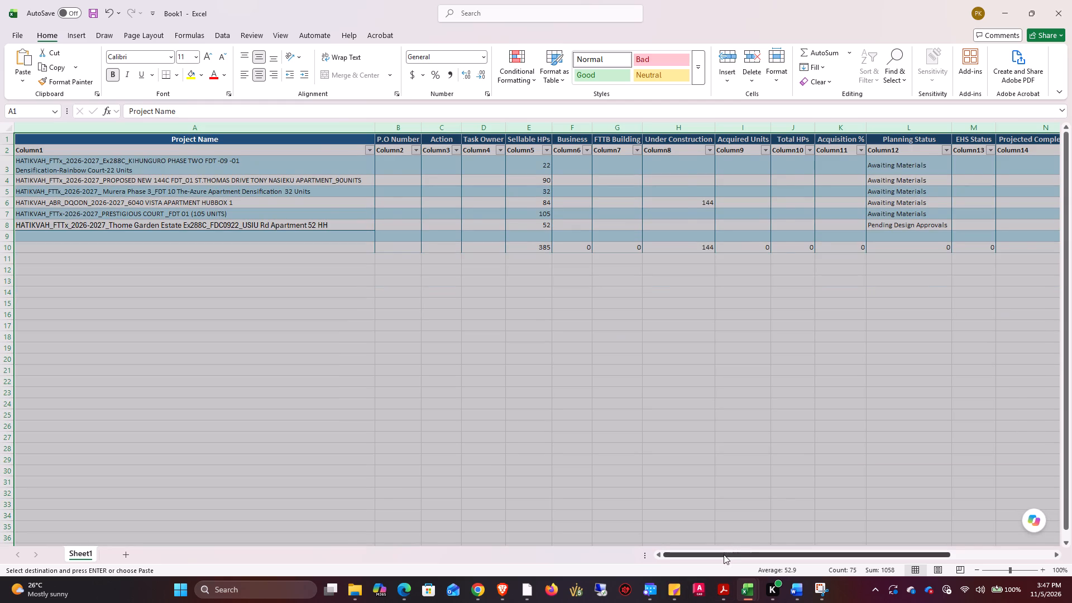
pyautogui.moveTo(724, 554); pyautogui.dragTo(823, 545)
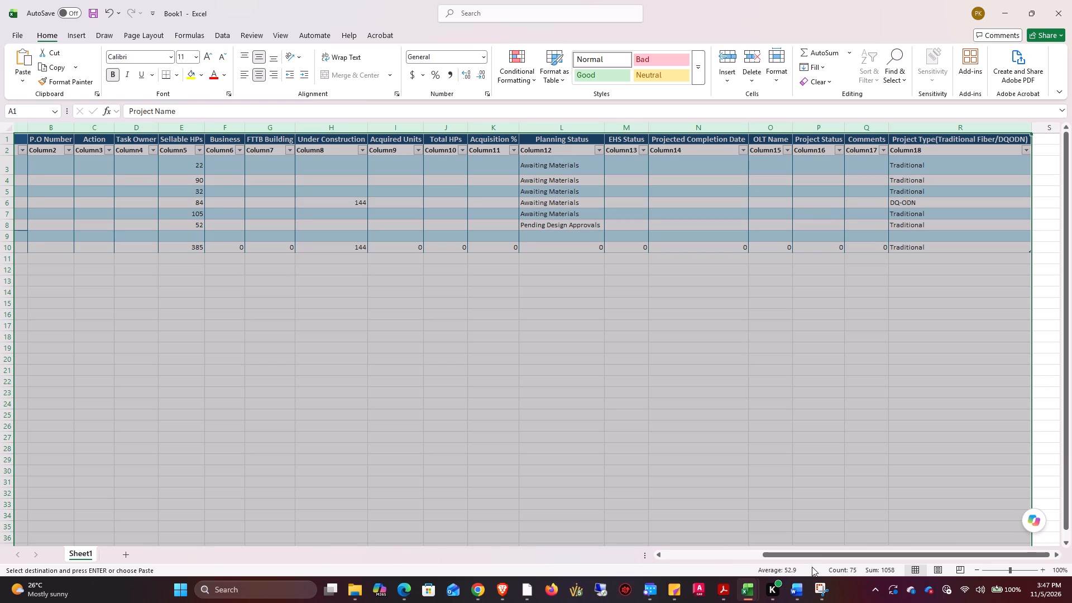
pyautogui.moveTo(825, 554); pyautogui.dragTo(545, 518)
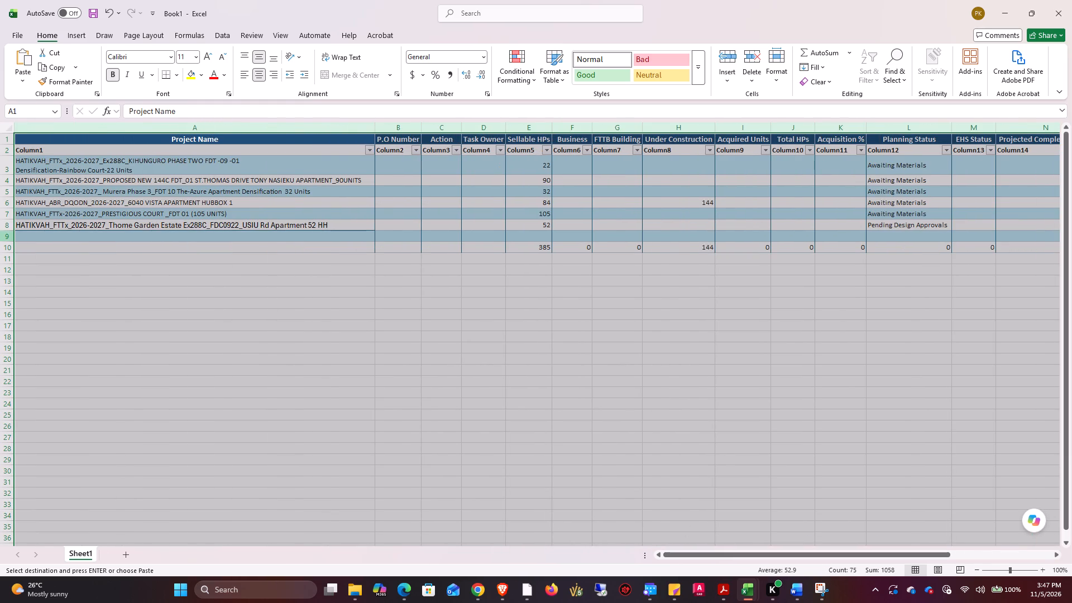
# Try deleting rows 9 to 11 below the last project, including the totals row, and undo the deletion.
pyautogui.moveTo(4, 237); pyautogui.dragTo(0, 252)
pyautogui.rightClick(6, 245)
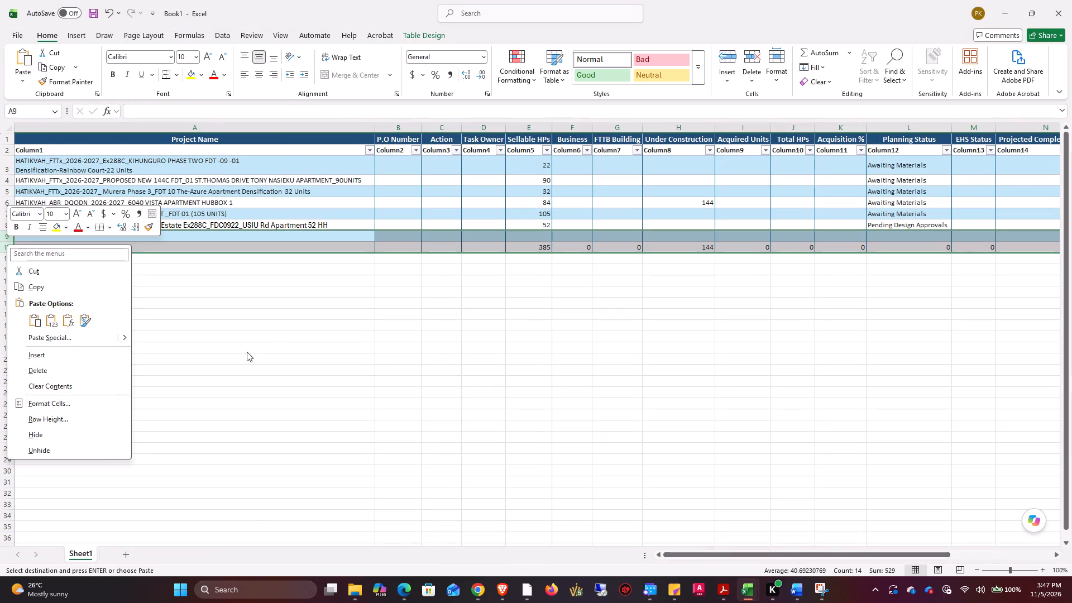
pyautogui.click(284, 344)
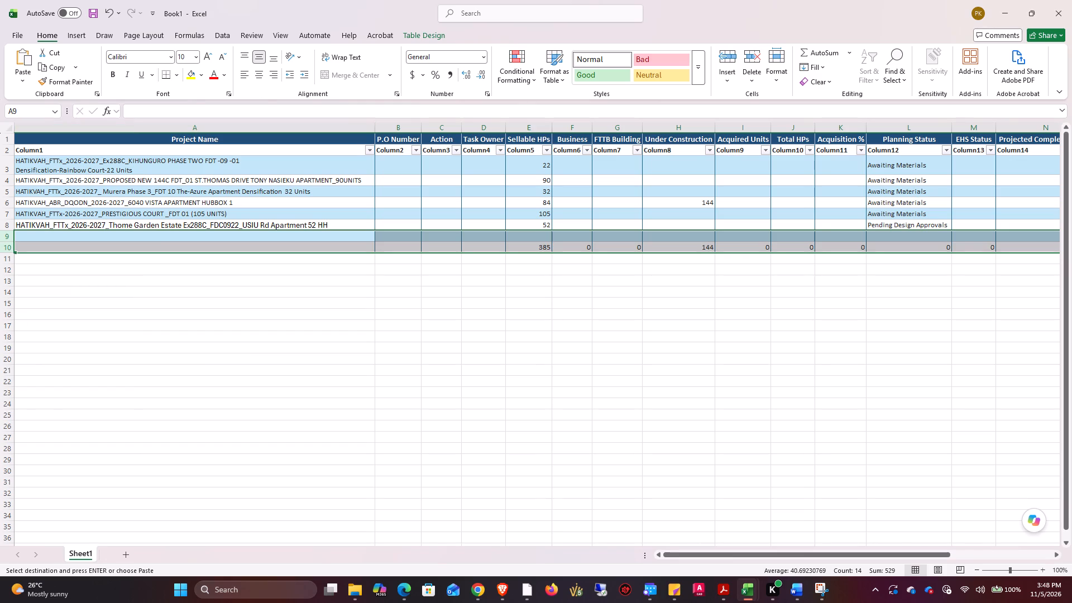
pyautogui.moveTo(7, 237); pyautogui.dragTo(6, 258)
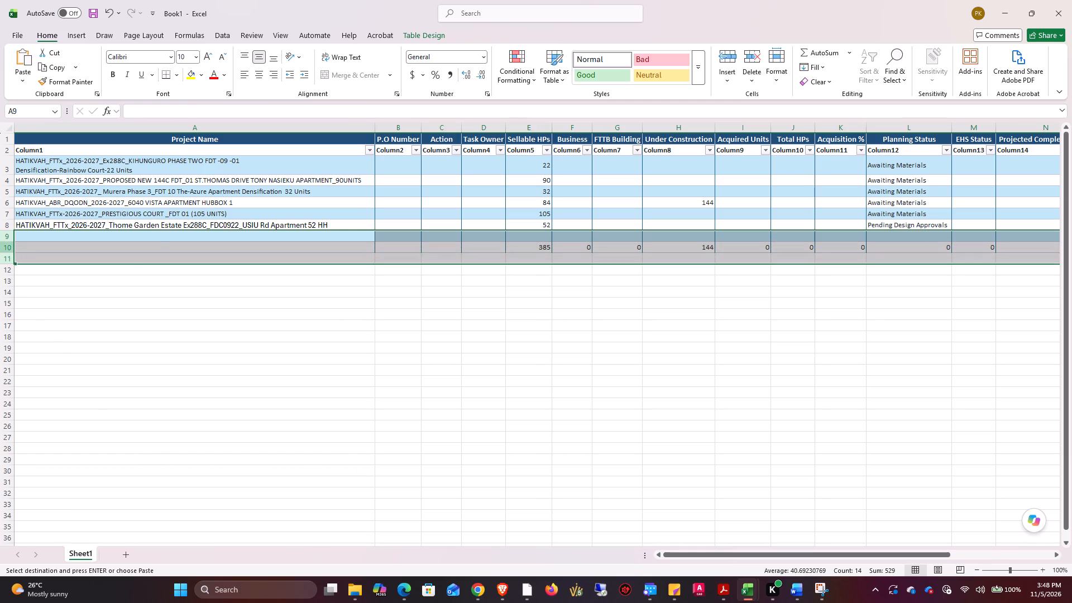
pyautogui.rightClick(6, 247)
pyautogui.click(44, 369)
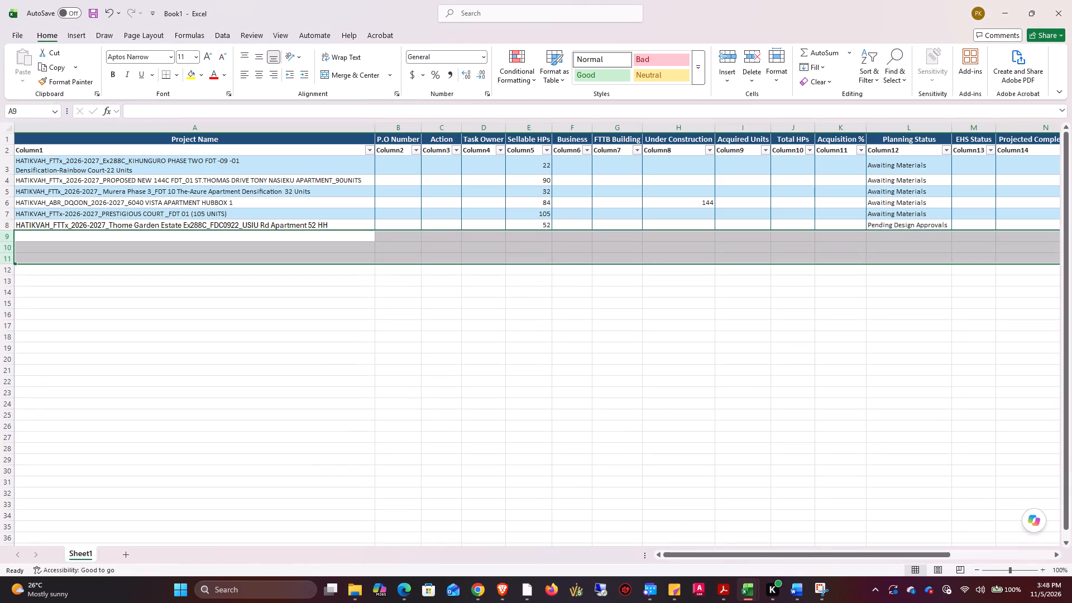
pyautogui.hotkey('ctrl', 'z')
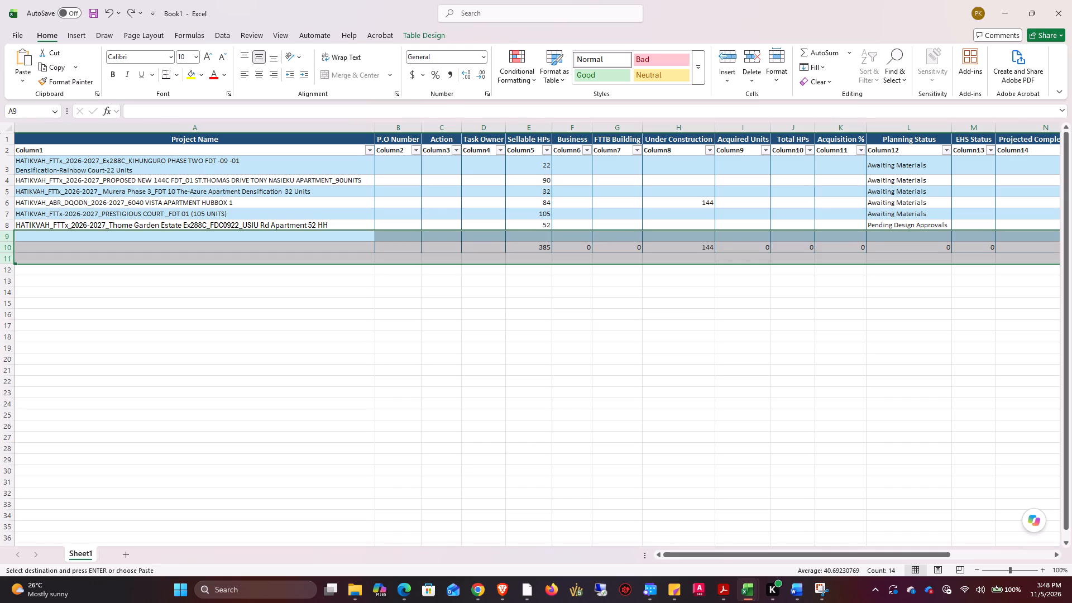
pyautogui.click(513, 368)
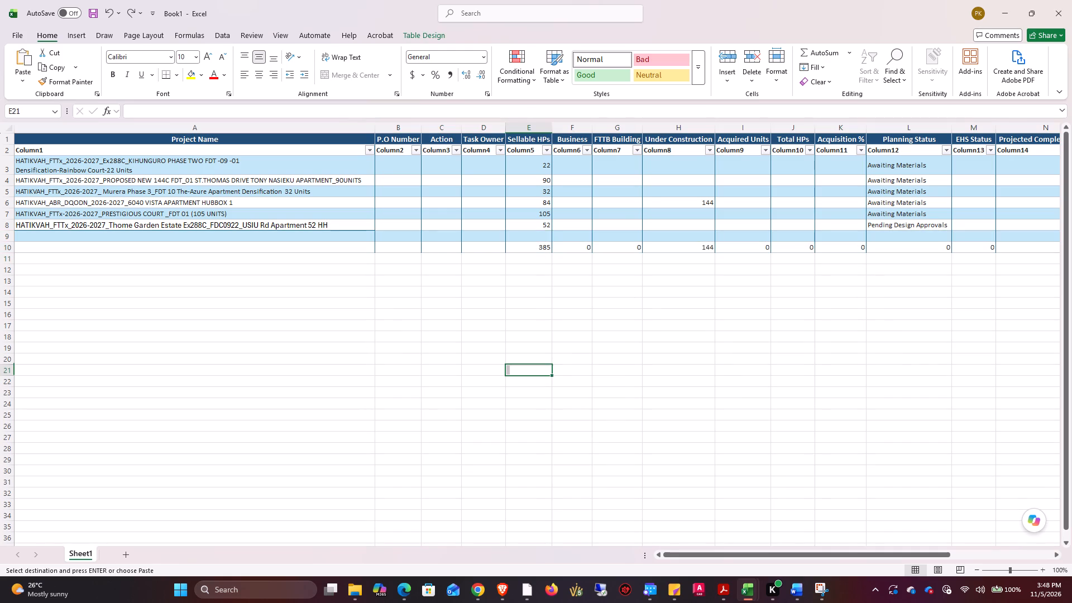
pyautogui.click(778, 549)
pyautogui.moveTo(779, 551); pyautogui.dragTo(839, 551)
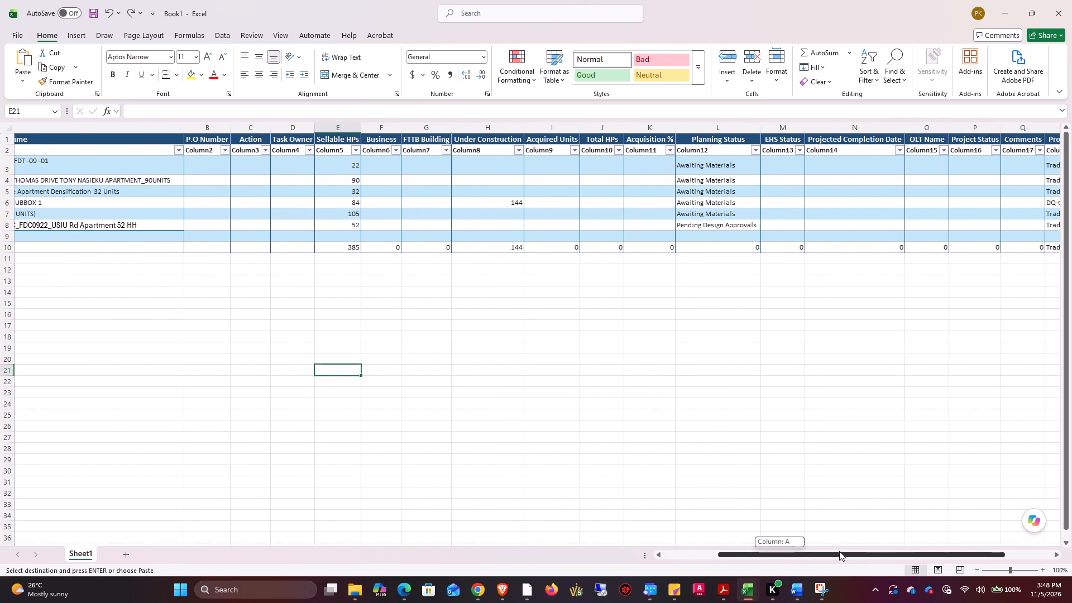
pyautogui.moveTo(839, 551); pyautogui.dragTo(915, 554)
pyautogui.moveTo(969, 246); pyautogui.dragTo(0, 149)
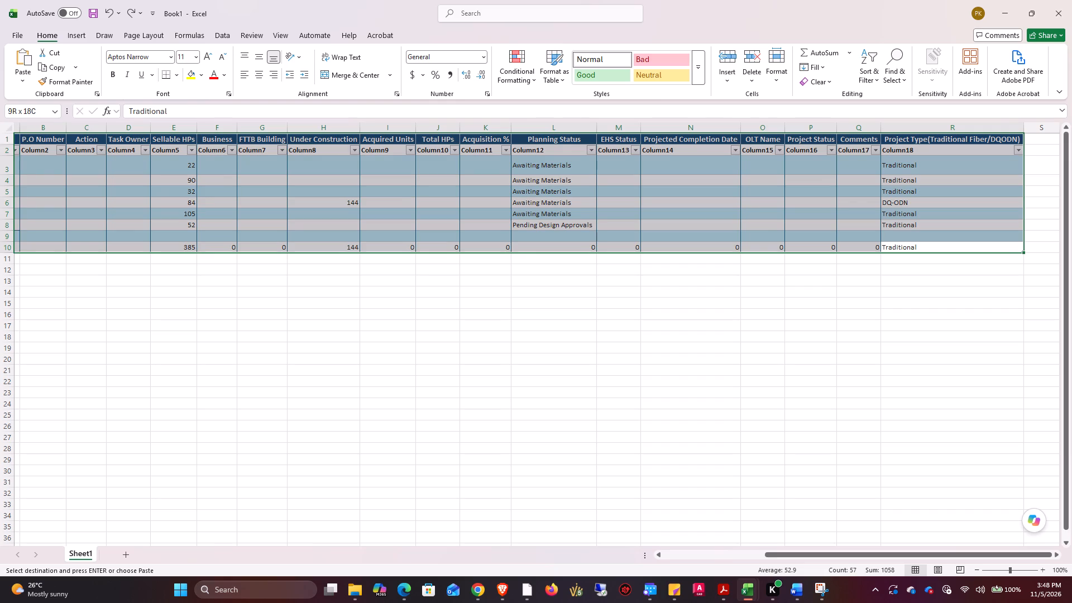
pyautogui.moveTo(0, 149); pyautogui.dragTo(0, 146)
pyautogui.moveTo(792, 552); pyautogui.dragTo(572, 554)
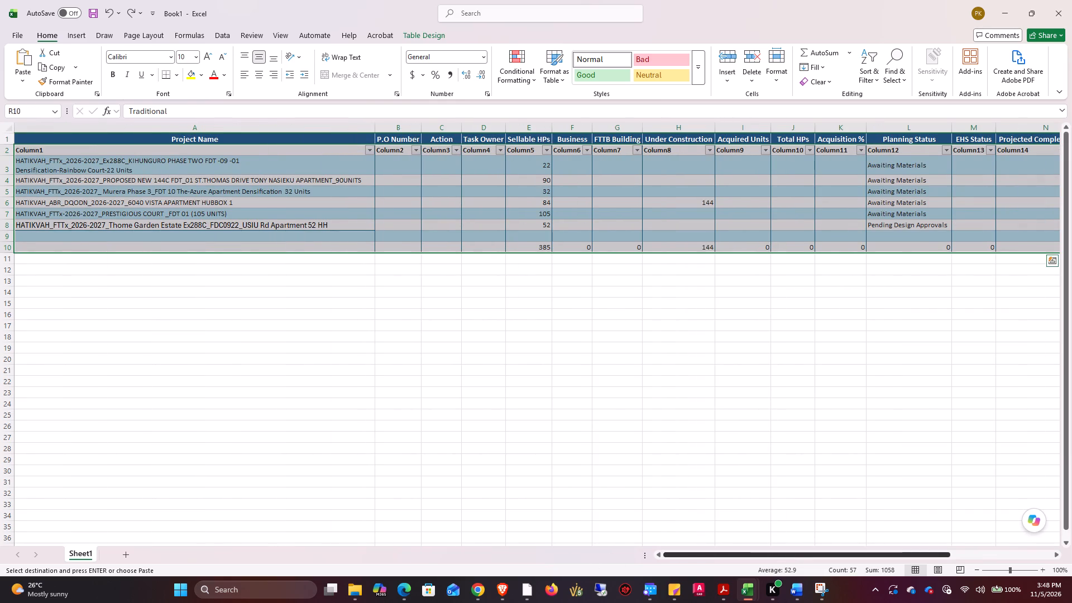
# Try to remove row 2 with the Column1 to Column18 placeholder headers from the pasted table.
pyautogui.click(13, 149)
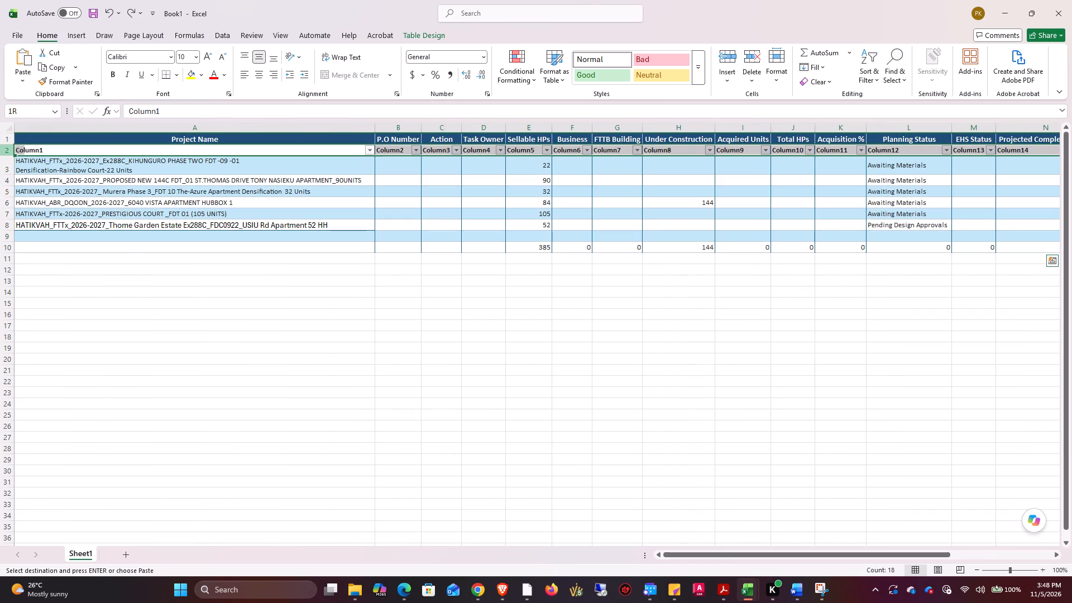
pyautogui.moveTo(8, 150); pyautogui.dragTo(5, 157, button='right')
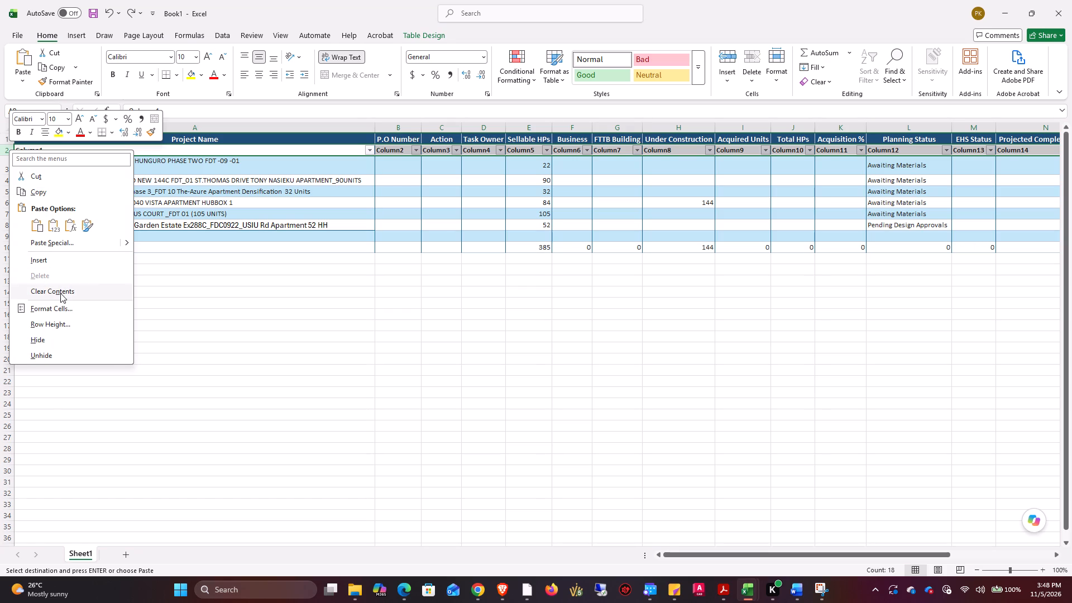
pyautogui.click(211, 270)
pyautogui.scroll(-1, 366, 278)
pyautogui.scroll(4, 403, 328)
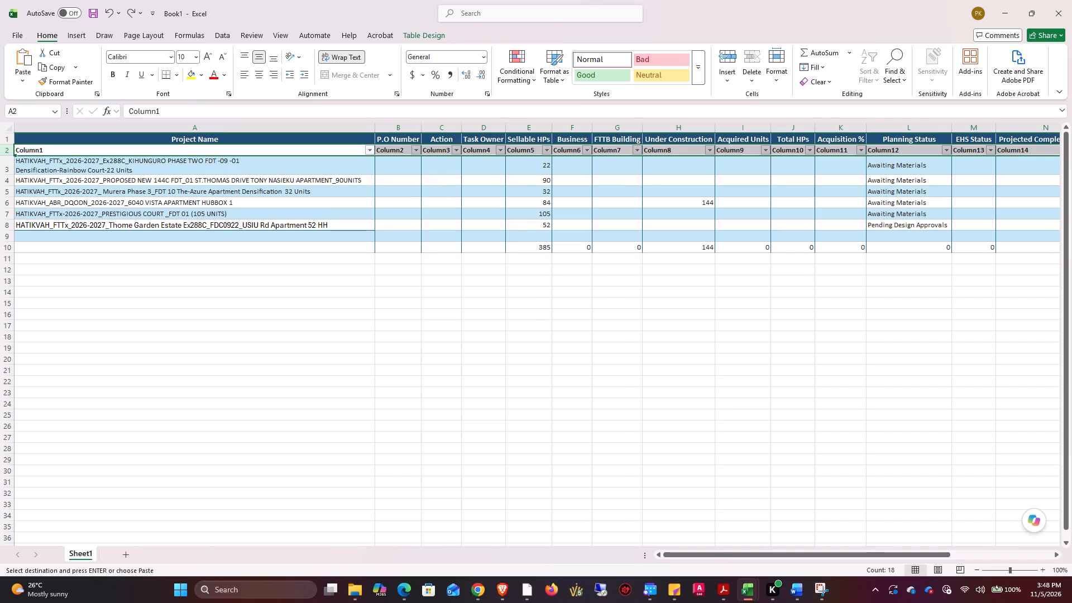
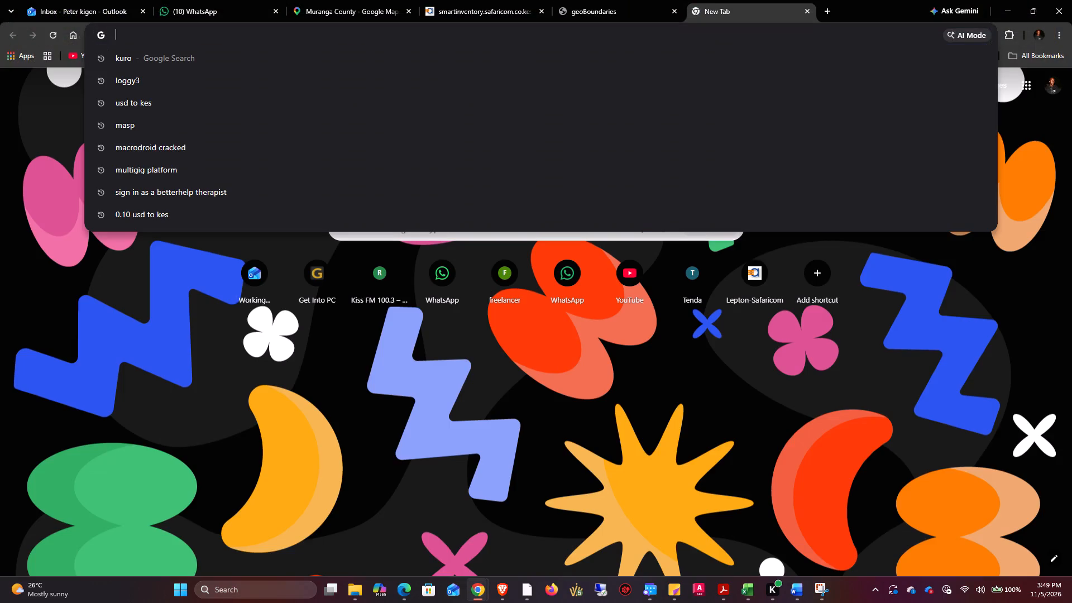
# Open the YouTube home page in the new browser tab.
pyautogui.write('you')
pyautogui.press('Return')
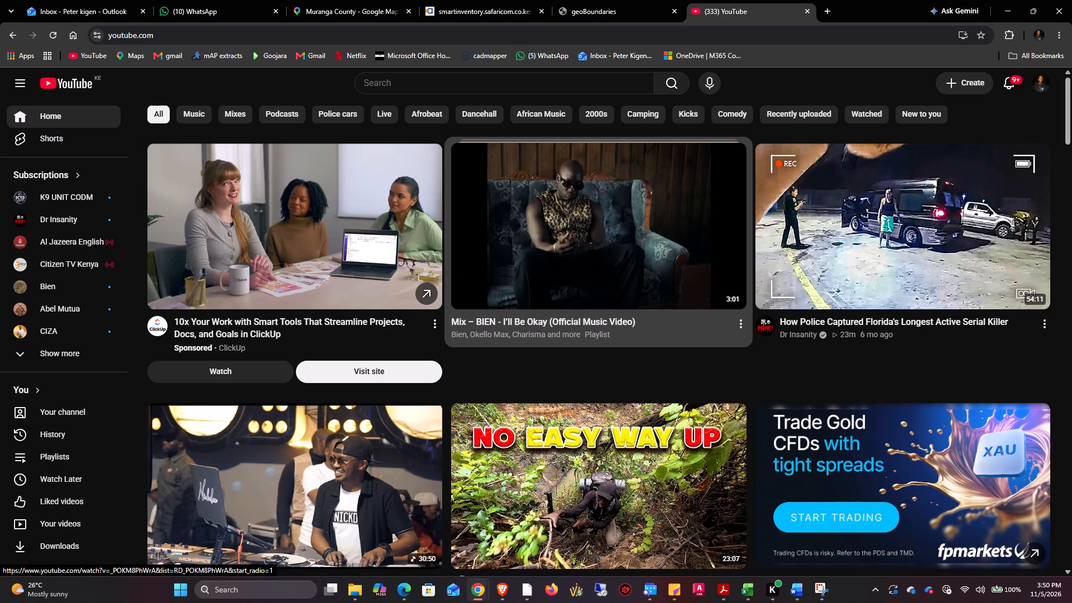
# Play the Dr Insanity video "How Police Captured Florida's Longest Active Serial Killer" and skip its opening advert.
pyautogui.click(975, 207)
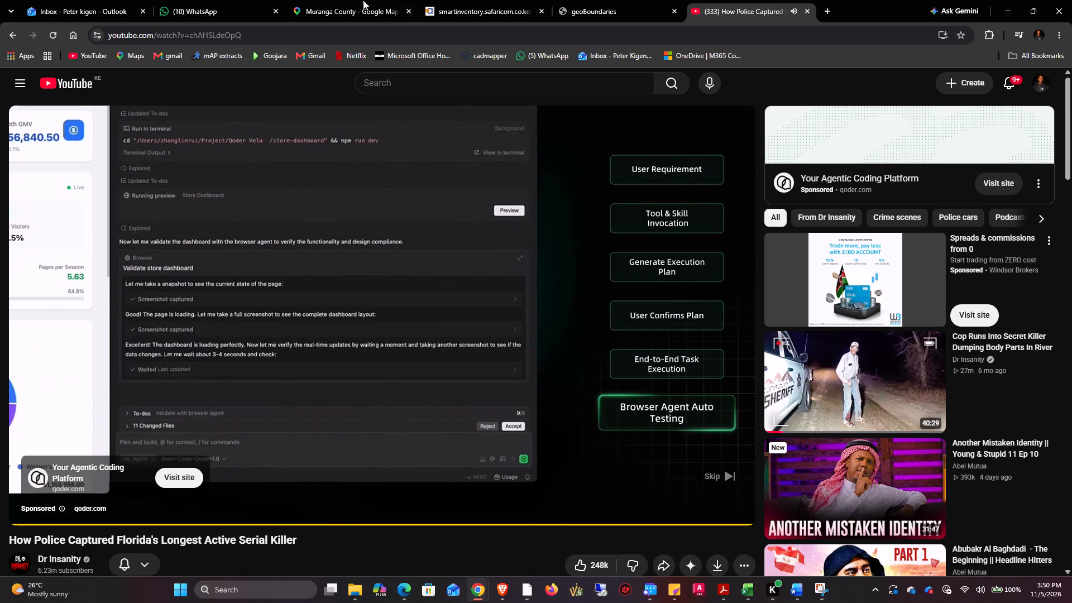
pyautogui.click(728, 471)
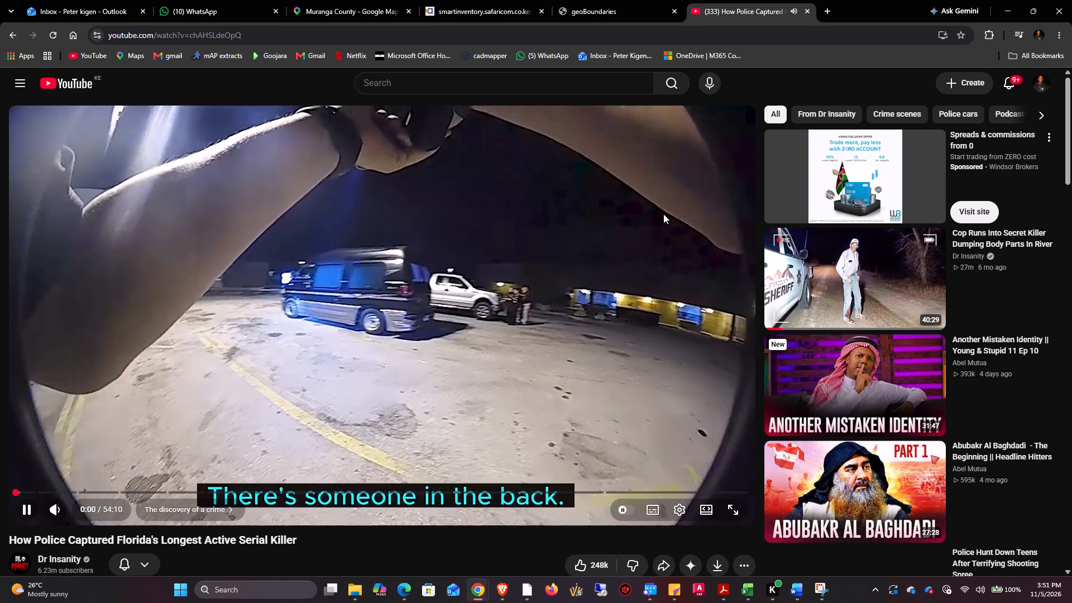
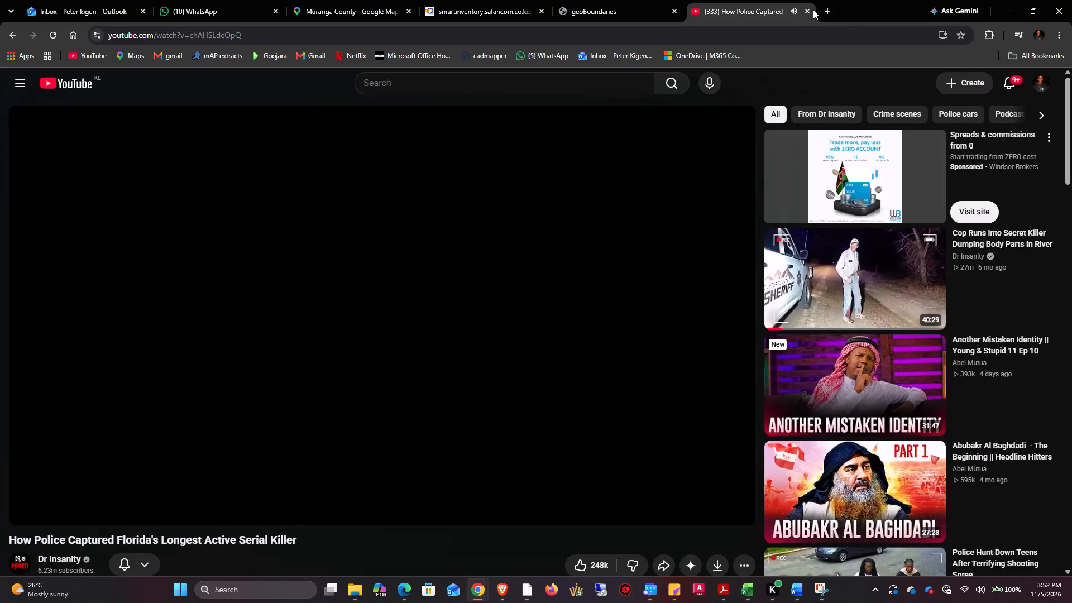
# Close the YouTube video page and return to the Book1 workbook in Excel.
pyautogui.click(803, 9)
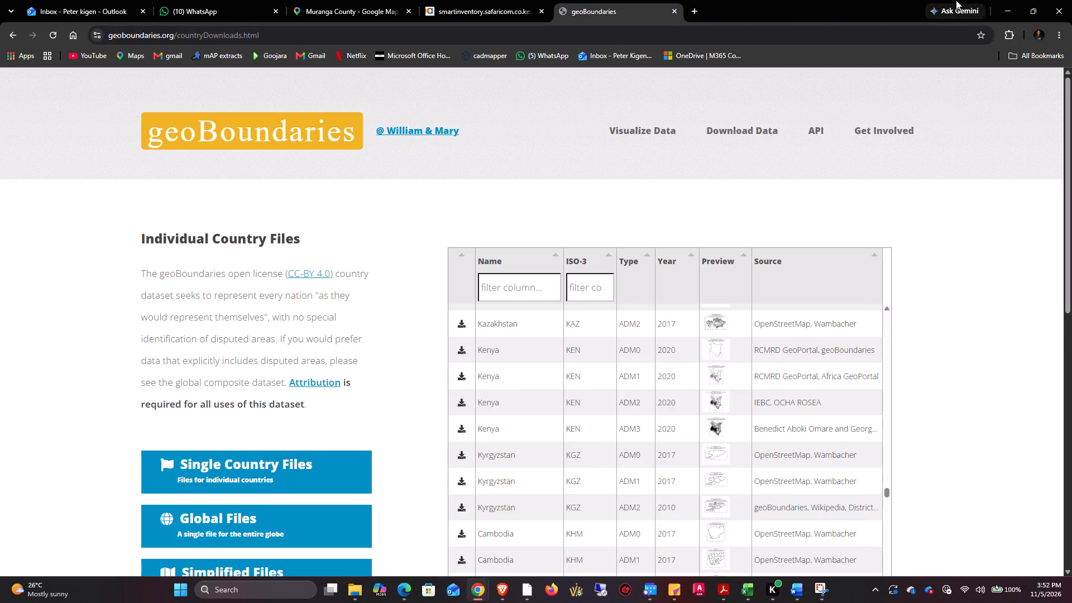
pyautogui.click(1008, 7)
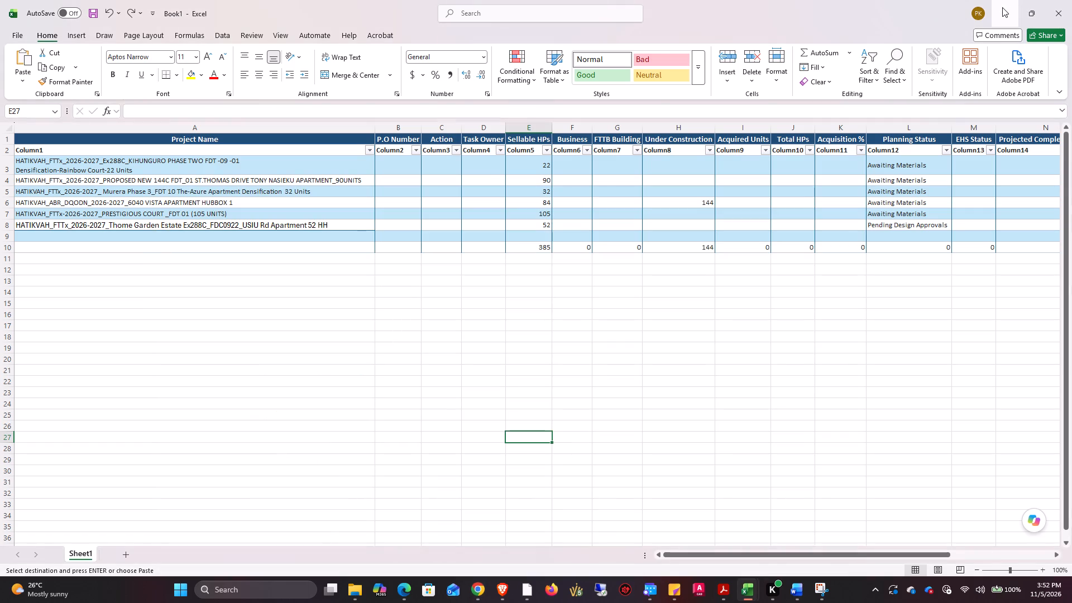
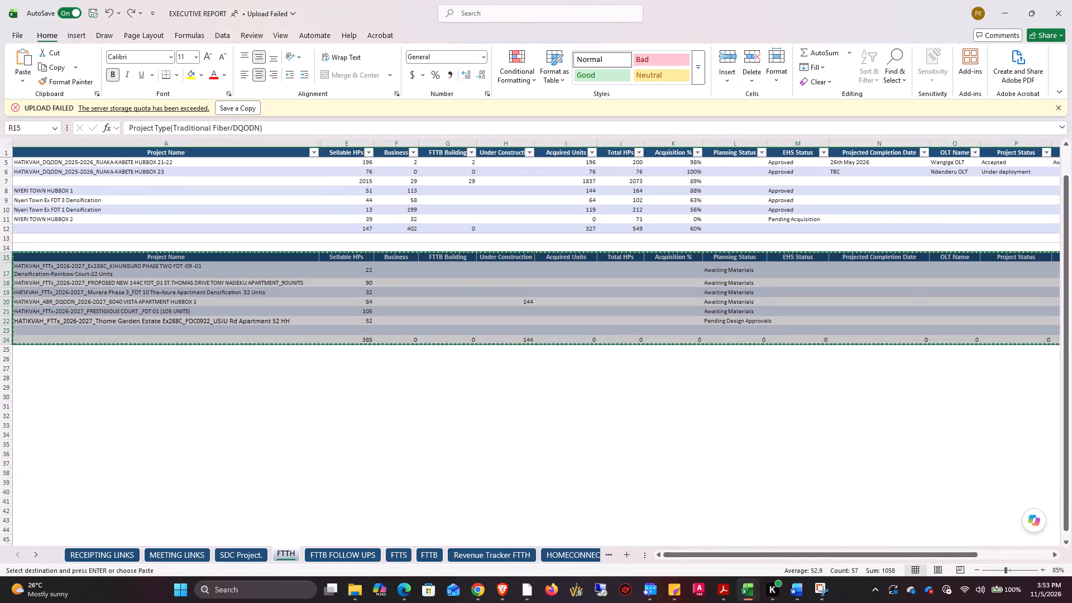
# Close the EXECUTIVE REPORT workbook, discard its clipboard contents, and return to the Book1 workbook in Excel.
pyautogui.click(1071, 0)
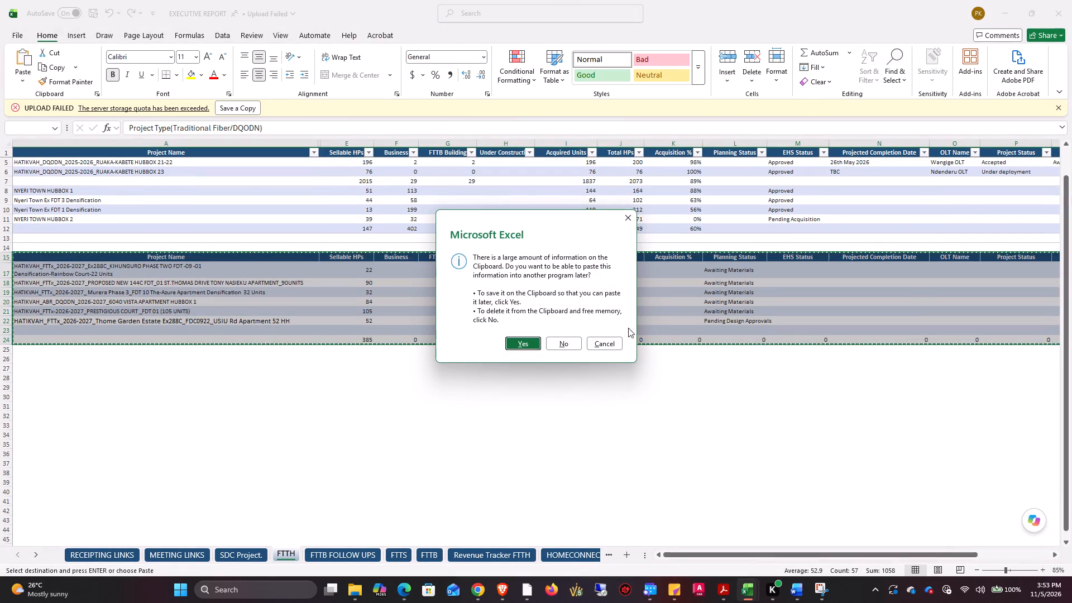
pyautogui.click(558, 347)
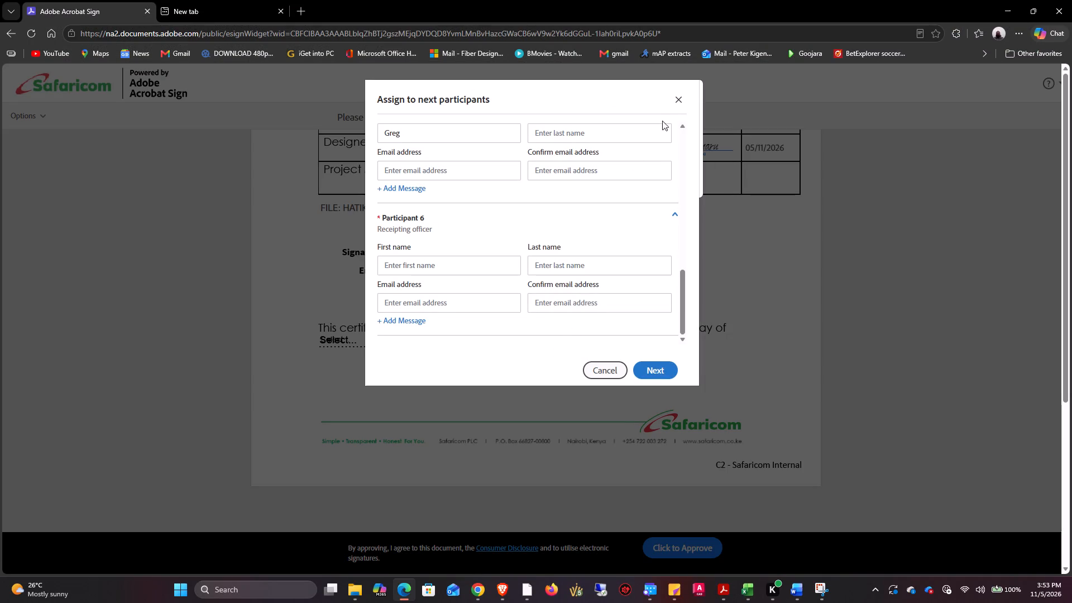
pyautogui.click(755, 590)
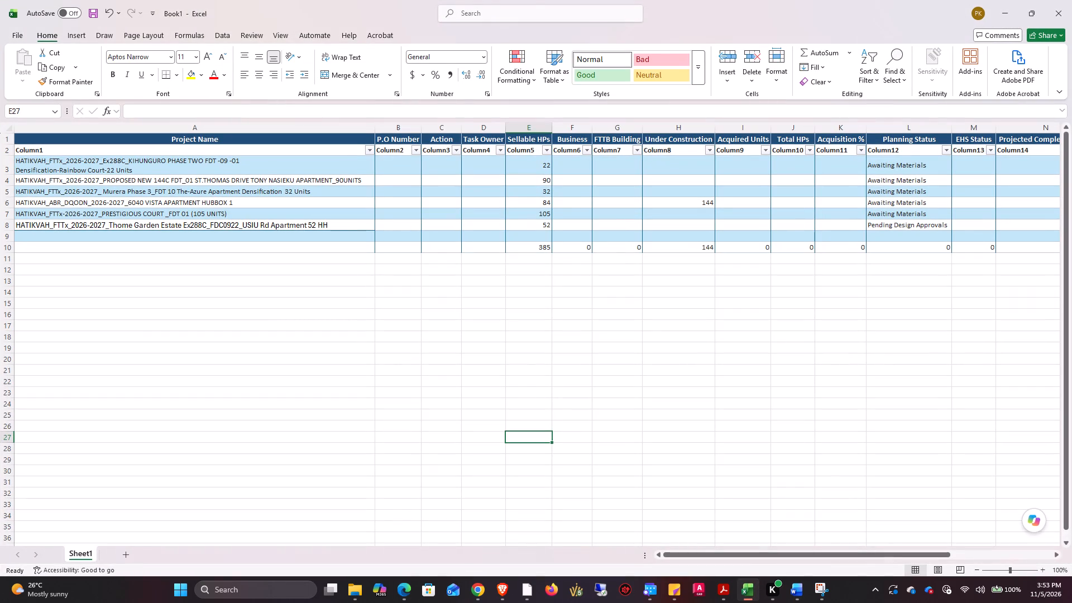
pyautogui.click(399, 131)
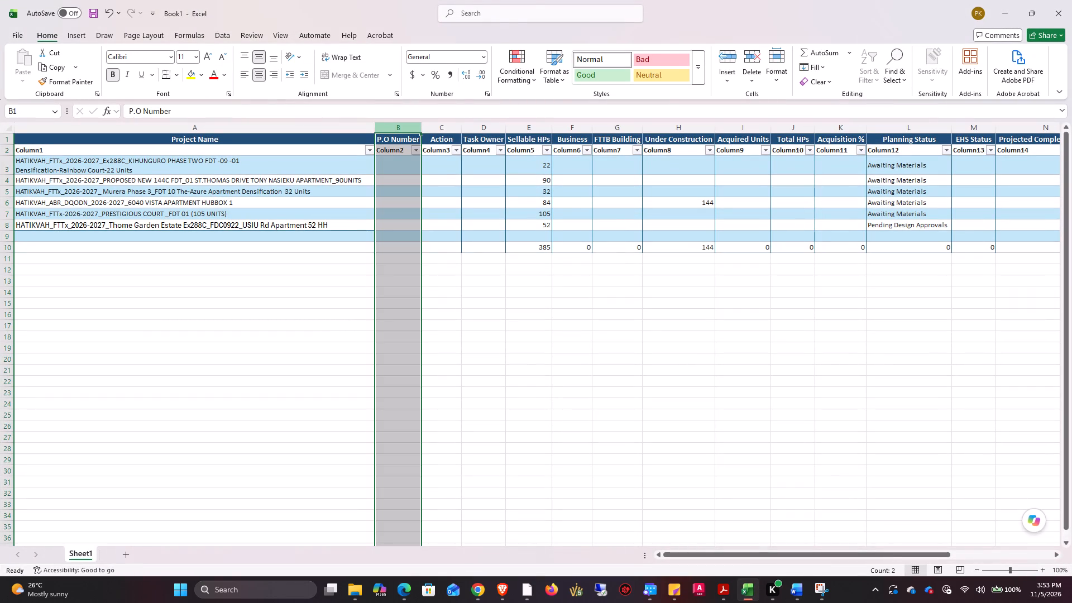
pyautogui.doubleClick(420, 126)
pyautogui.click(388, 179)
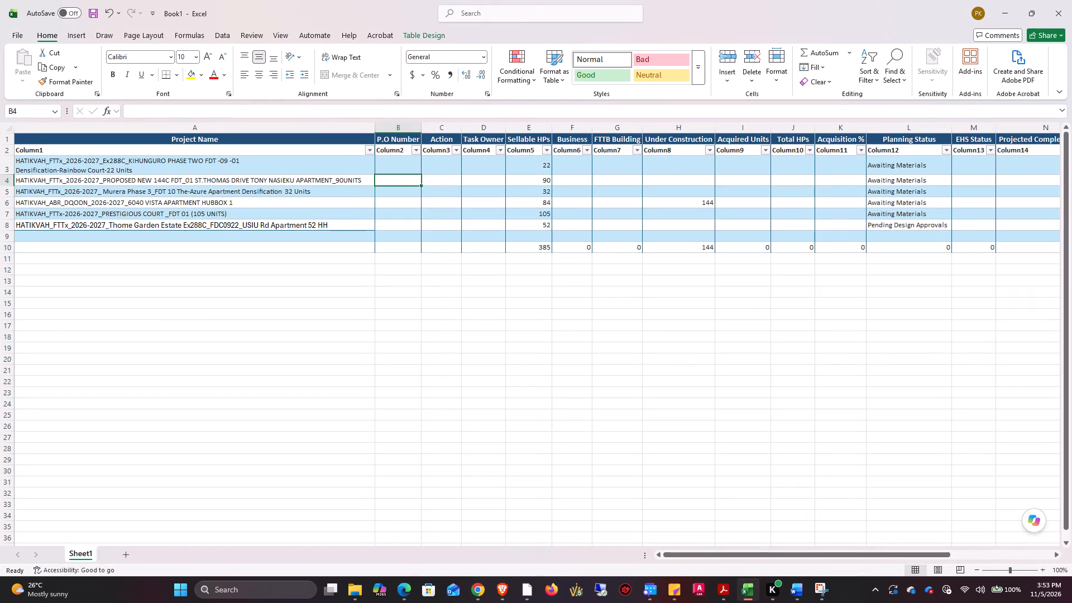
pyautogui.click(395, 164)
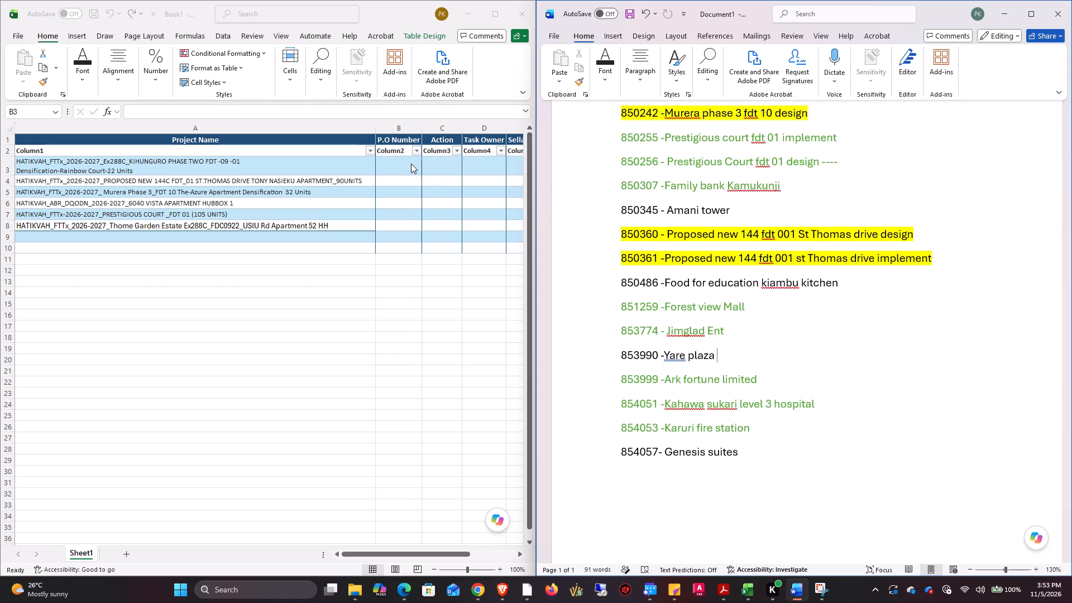
# Enter "Pending P.O" in the P.O Number column for the Kihunguro Phase Two project in row 3.
pyautogui.click(409, 162)
pyautogui.write('Pen')
pyautogui.write('ding')
pyautogui.press('space')
pyautogui.write('P>')
pyautogui.press('BackSpace')
pyautogui.write('.O')
pyautogui.click(408, 170)
pyautogui.click(399, 184)
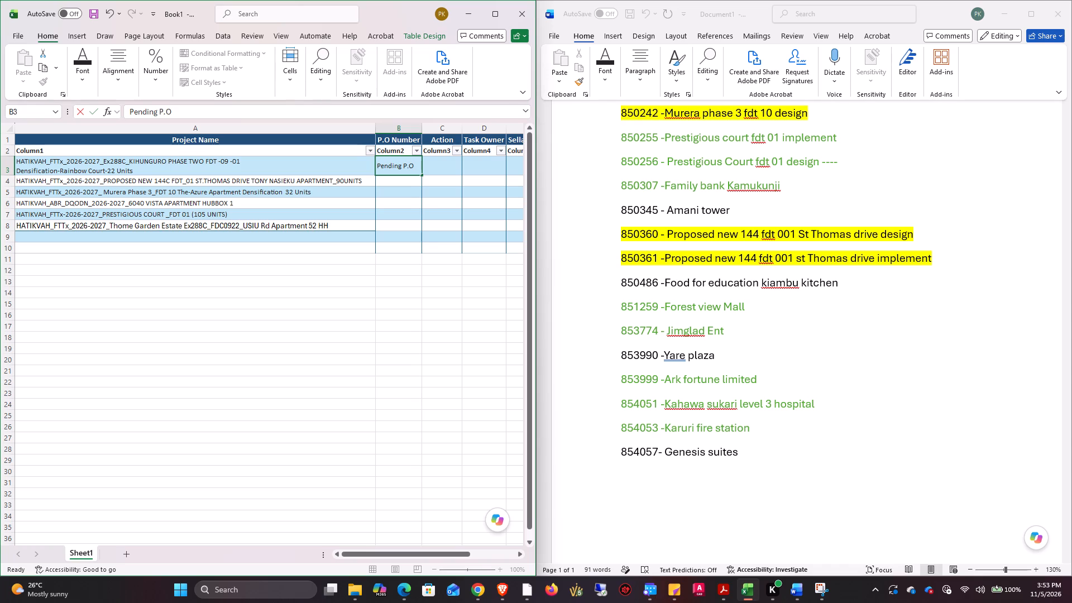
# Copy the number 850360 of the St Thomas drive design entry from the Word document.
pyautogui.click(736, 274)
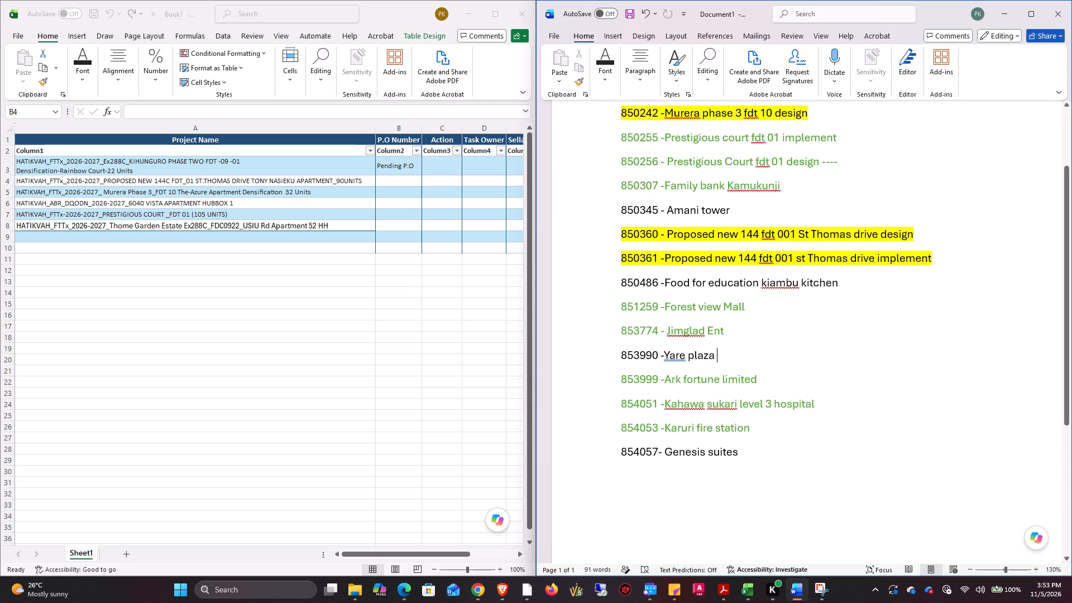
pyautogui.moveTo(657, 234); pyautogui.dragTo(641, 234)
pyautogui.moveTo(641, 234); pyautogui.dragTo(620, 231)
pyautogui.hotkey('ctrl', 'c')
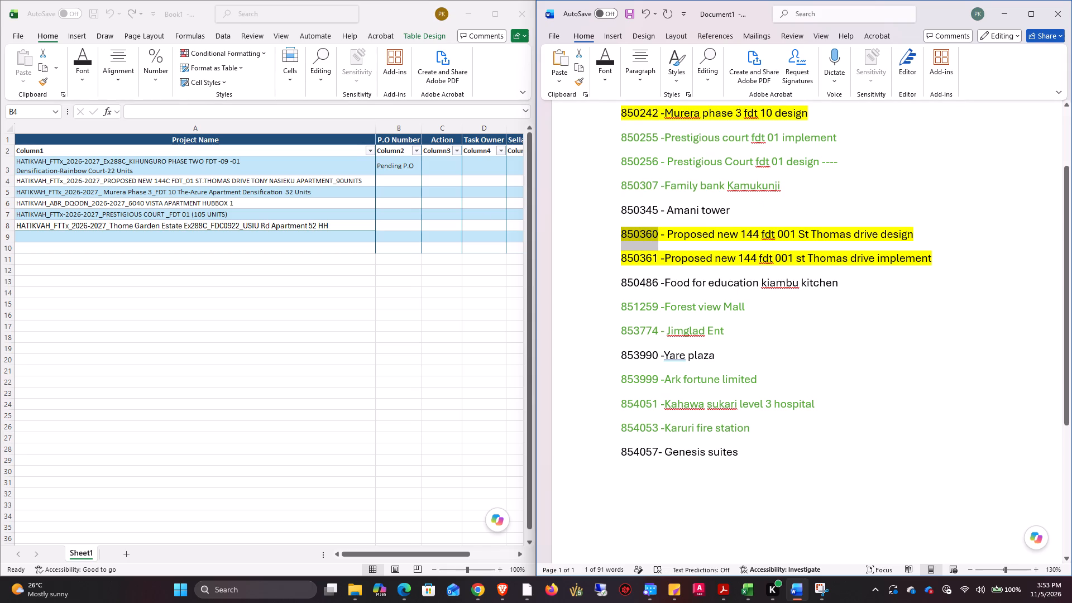
# Insert a new column before the P.O Number column in the Book1 project table.
pyautogui.click(430, 128)
pyautogui.click(433, 126)
pyautogui.click(407, 128)
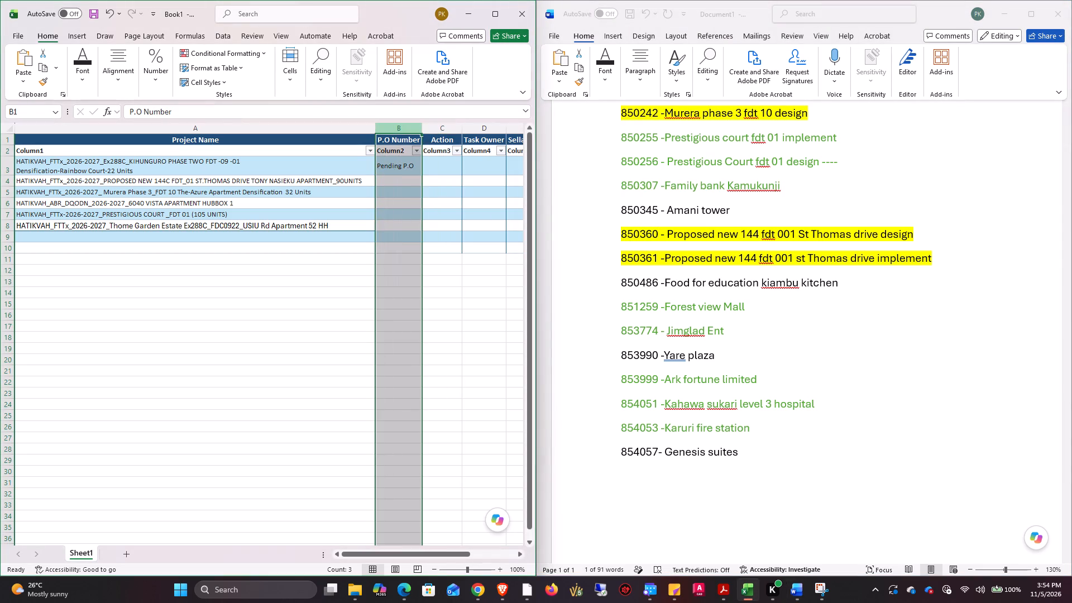
pyautogui.rightClick(407, 128)
pyautogui.click(451, 239)
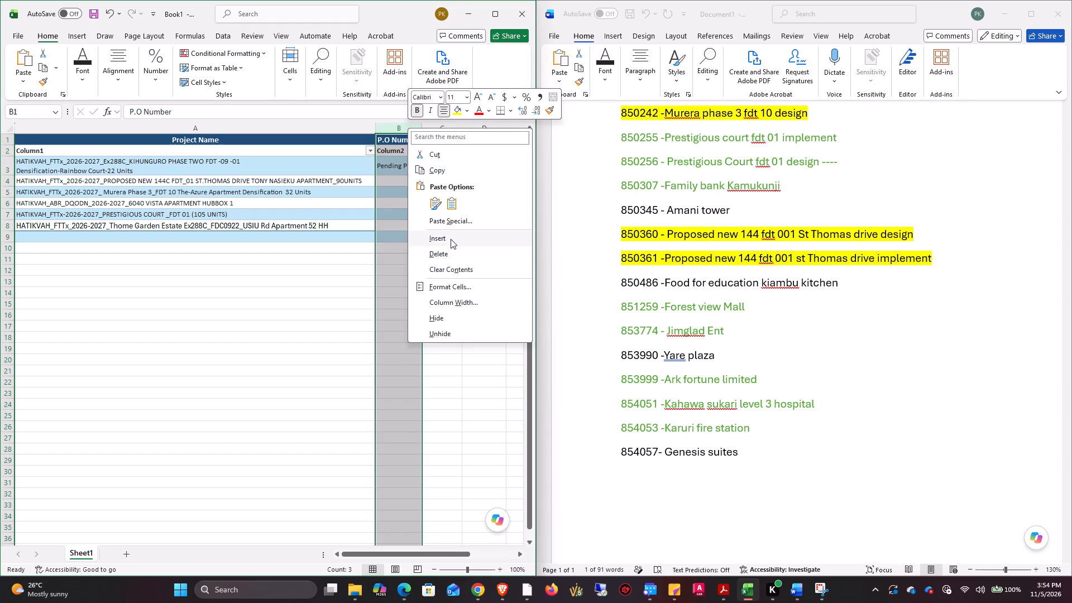
pyautogui.click(407, 145)
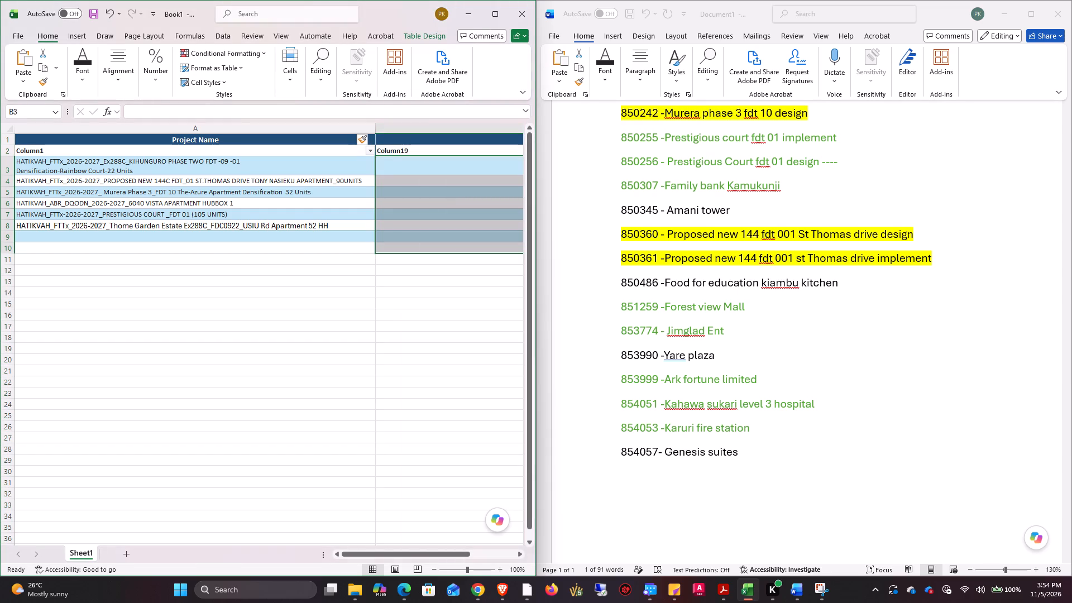
# Narrow the new column B to about a quarter of the Project Name column's width.
pyautogui.keyDown('ctrl'); pyautogui.scroll(-2, 271, 308); pyautogui.keyUp('ctrl')
pyautogui.keyDown('ctrl'); pyautogui.scroll(-2, 397, 202); pyautogui.keyUp('ctrl')
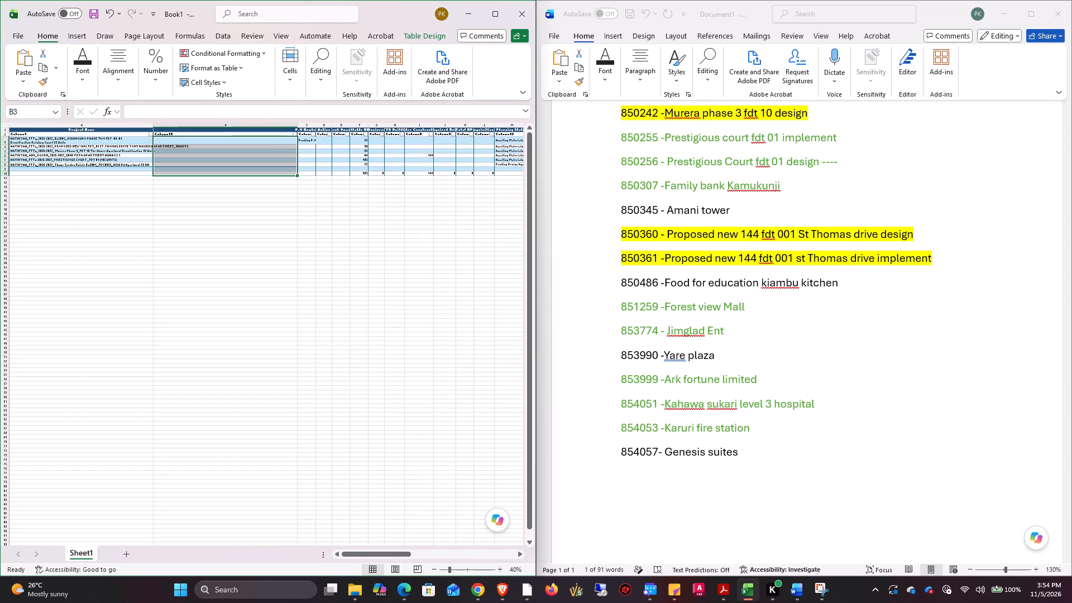
pyautogui.click(265, 131)
pyautogui.moveTo(298, 123); pyautogui.dragTo(234, 126)
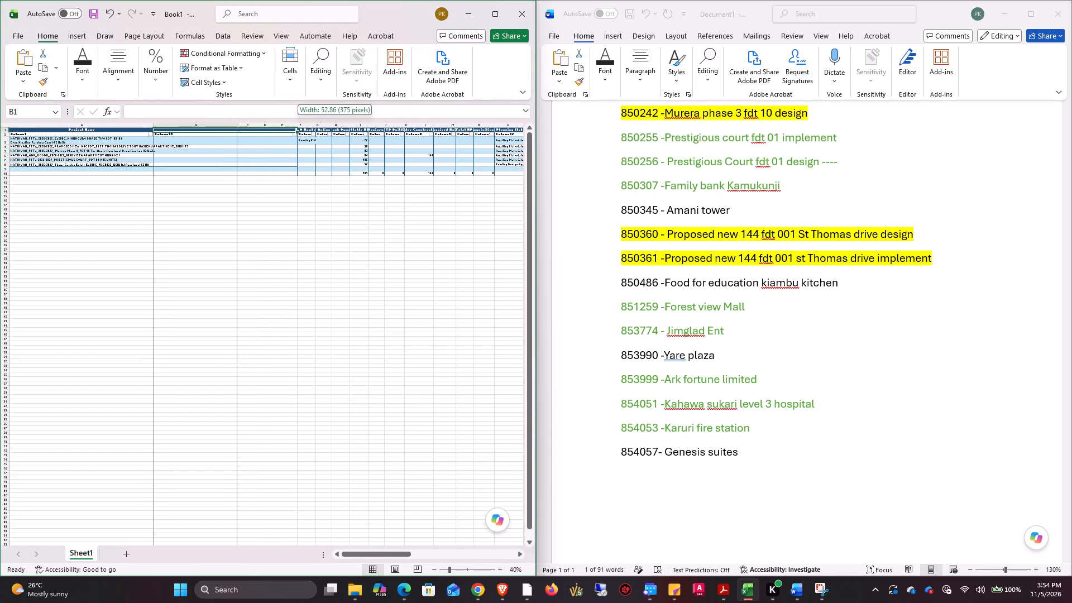
pyautogui.moveTo(234, 126); pyautogui.dragTo(190, 127)
pyautogui.scroll(4, 146, 146)
pyautogui.keyDown('ctrl'); pyautogui.scroll(4, 156, 151); pyautogui.keyUp('ctrl')
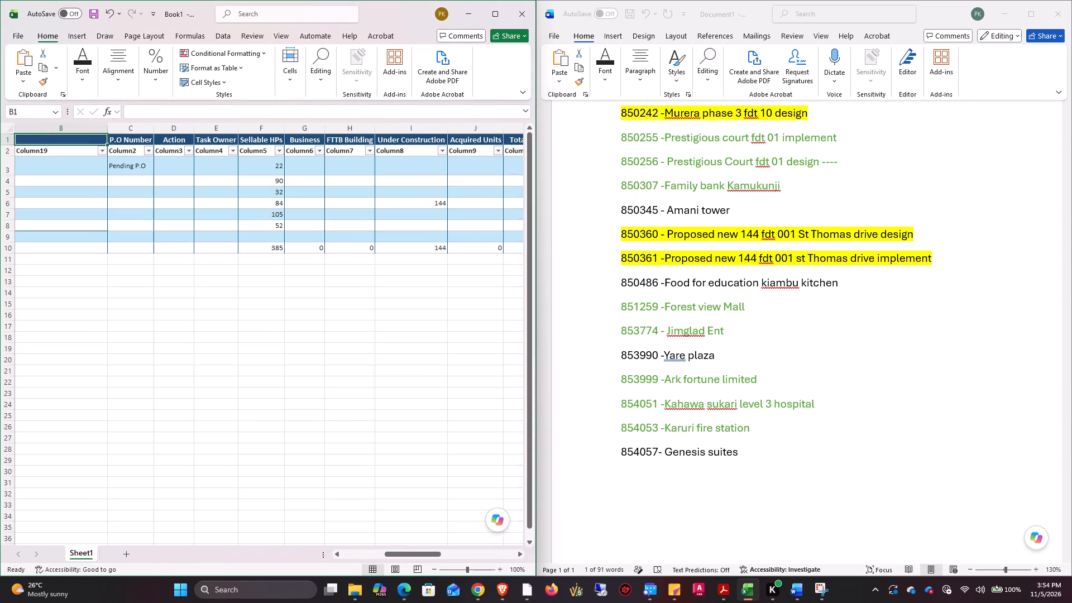
pyautogui.moveTo(419, 554); pyautogui.dragTo(332, 539)
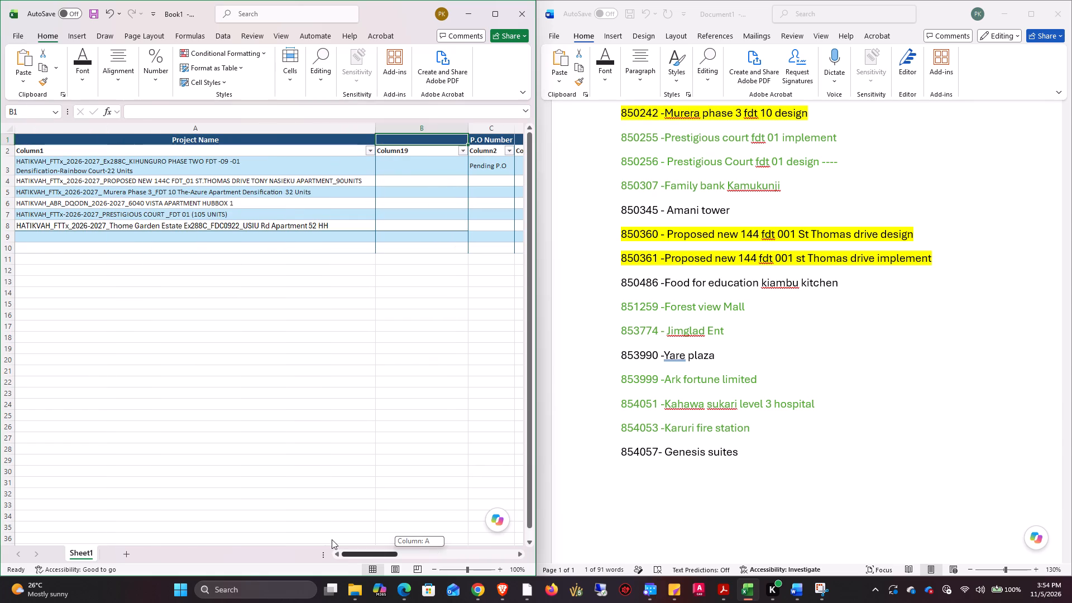
pyautogui.moveTo(332, 539); pyautogui.dragTo(332, 537)
# Title the new column "Design P.O" in header cell B1.
pyautogui.moveTo(377, 166); pyautogui.dragTo(382, 157)
pyautogui.click(402, 128)
pyautogui.click(396, 137)
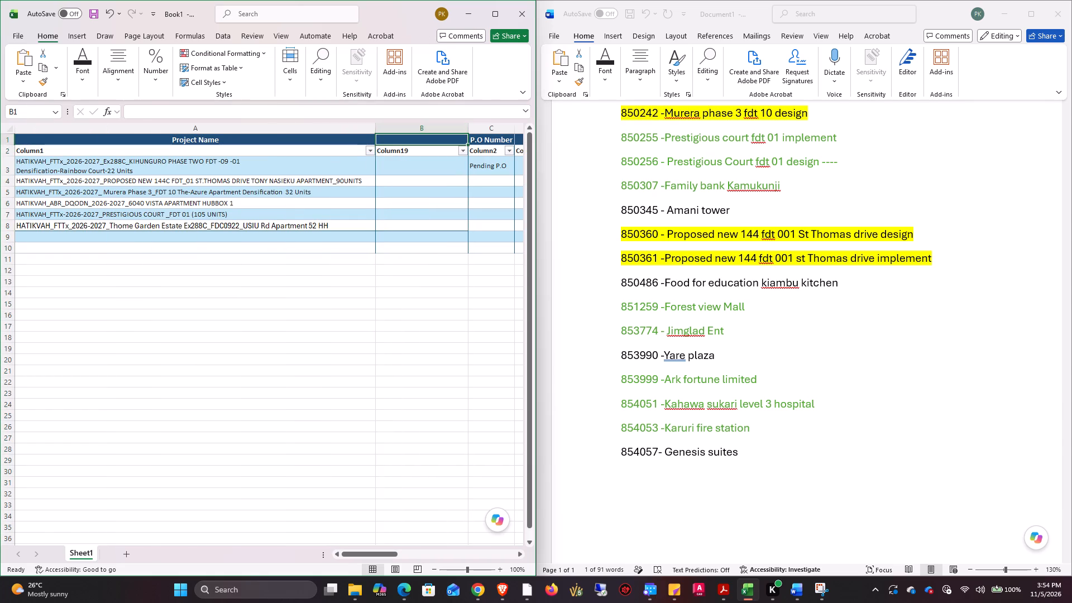
pyautogui.write('Design P>O')
pyautogui.press('BackSpace')
pyautogui.press('BackSpace')
pyautogui.press('.')
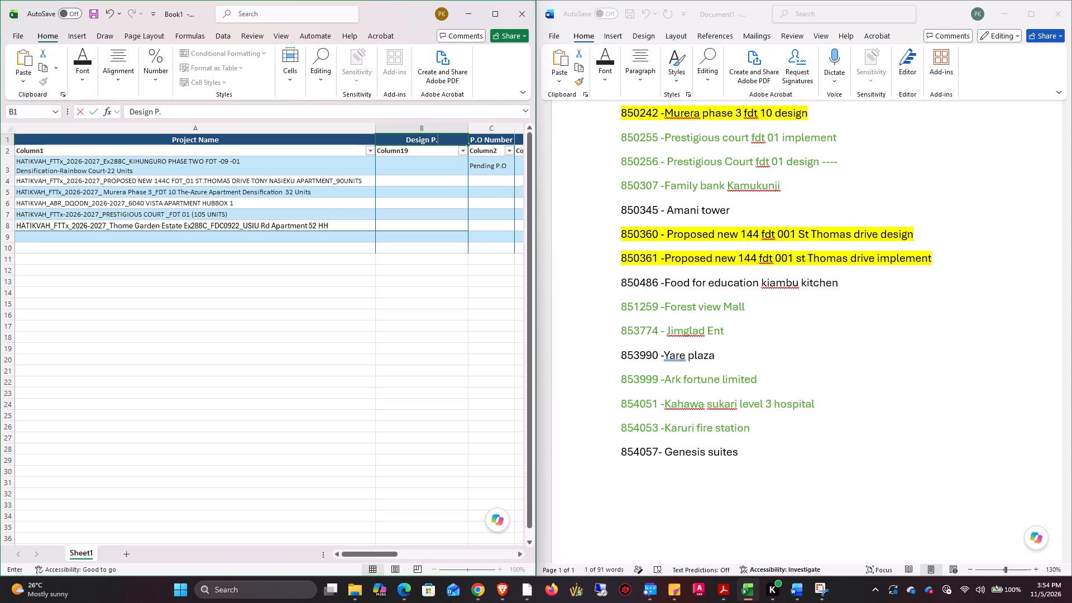
pyautogui.hotkey('shift', 'o')
# Enter "Pending P.O" in the Design P.O column for the Kihunguro Phase Two project in row 3.
pyautogui.click(411, 167)
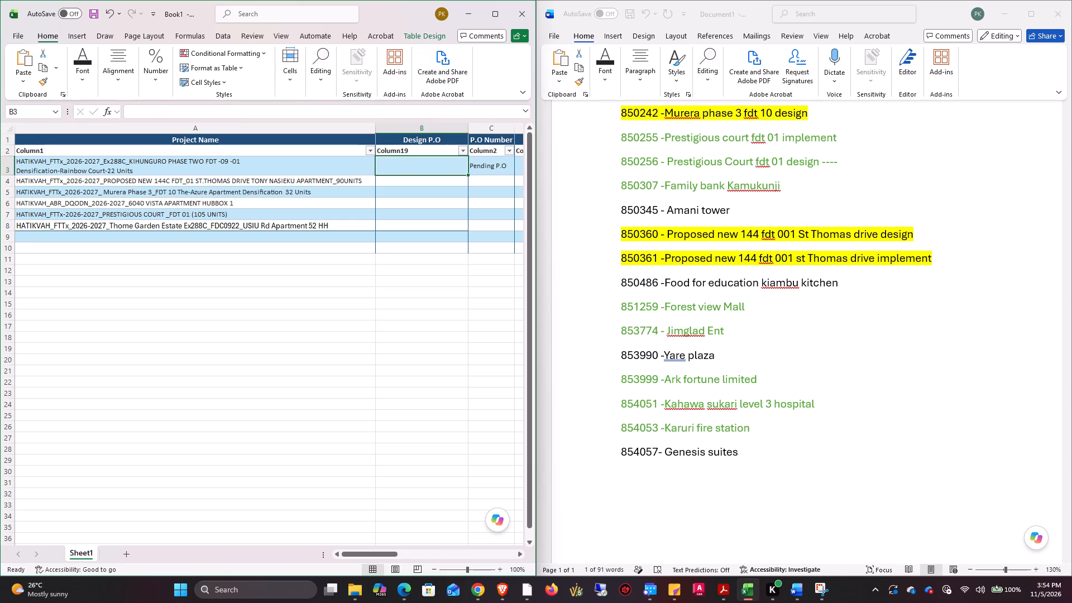
pyautogui.hotkey('shift', 'p')
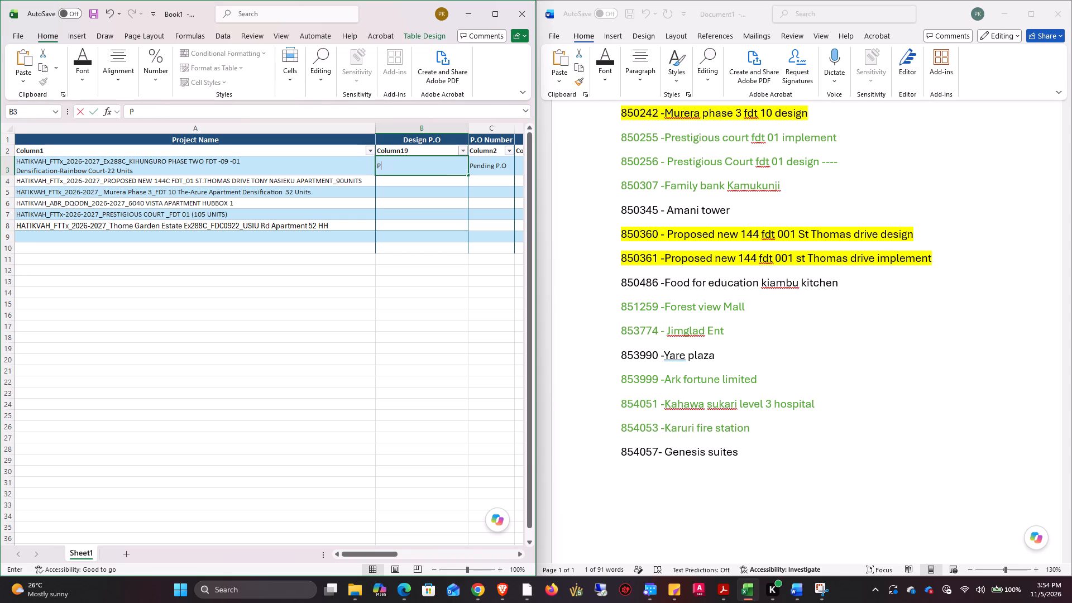
pyautogui.write('ending')
pyautogui.press('space')
pyautogui.write('P.')
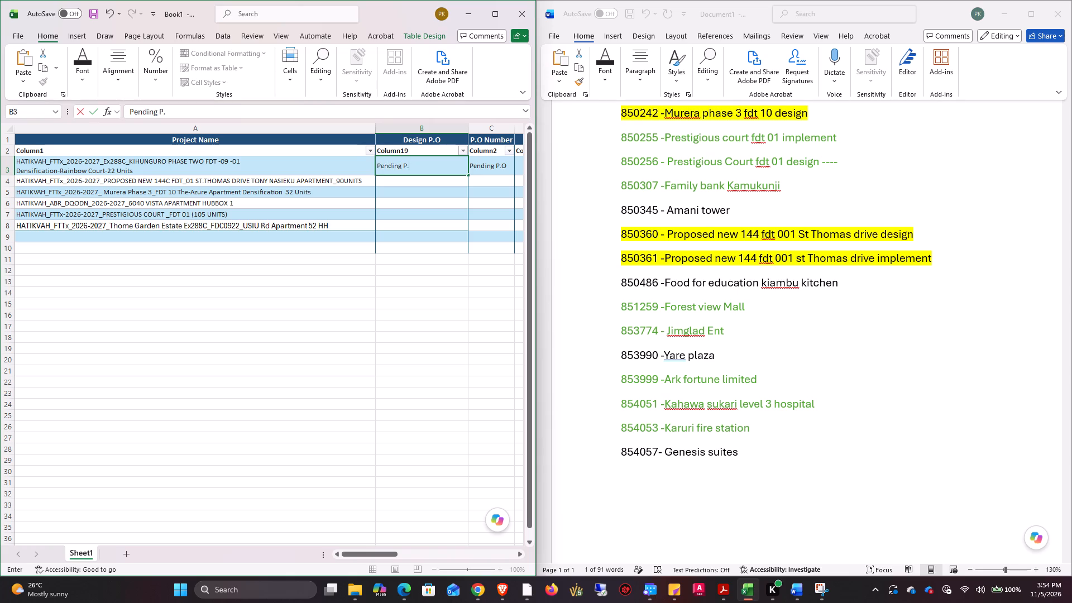
pyautogui.press('o')
pyautogui.press('BackSpace')
pyautogui.hotkey('shift', 'o')
pyautogui.click(418, 189)
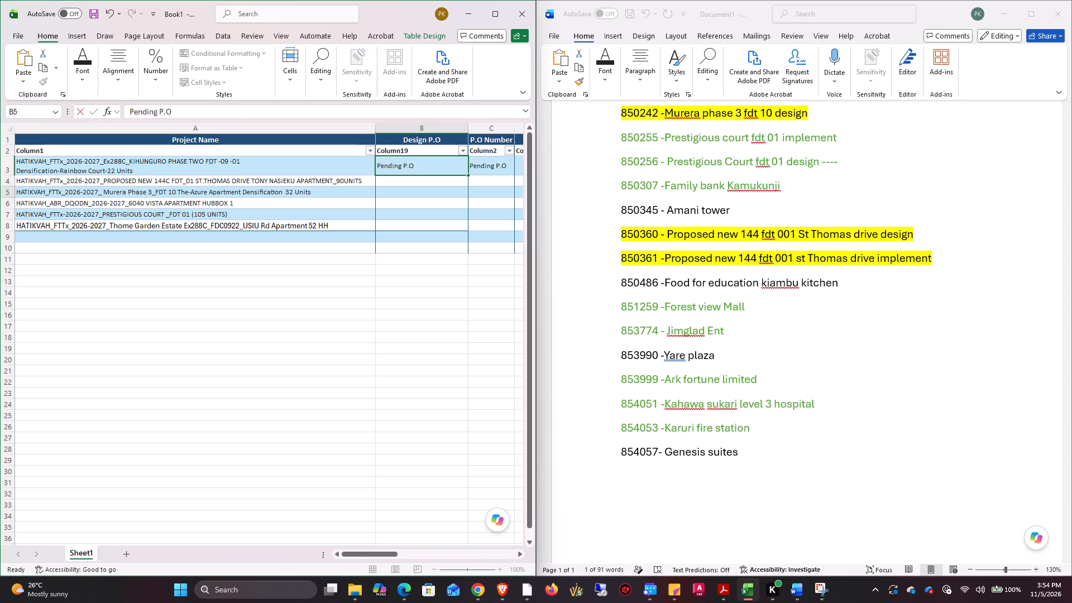
# Enter 850360 in the Design P.O column for the St. Thomas Drive project in row 4.
pyautogui.click(417, 179)
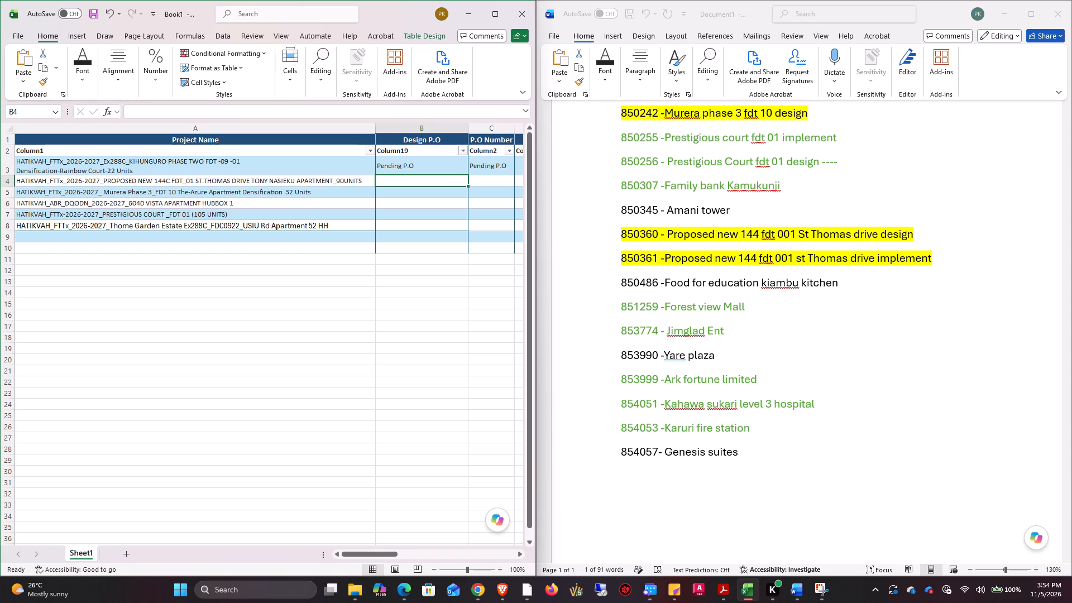
pyautogui.press('8')
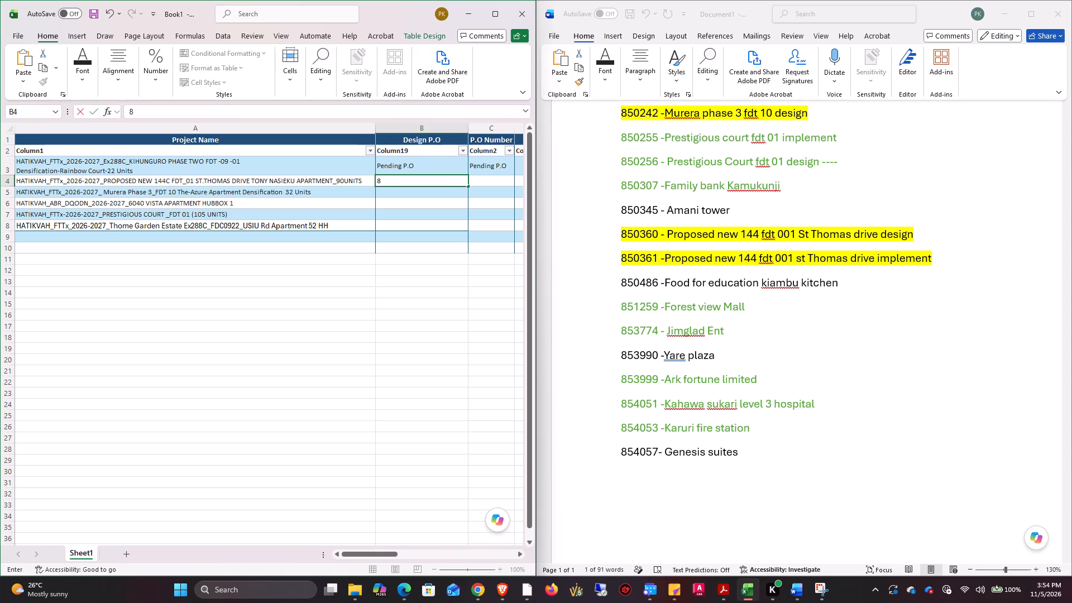
pyautogui.write('50')
pyautogui.press('3')
pyautogui.write('60')
# Fill in the Murera Phase 3 project in row 5 with Design P.O 850242 and P.O Number 850241 from the Word list.
pyautogui.click(420, 195)
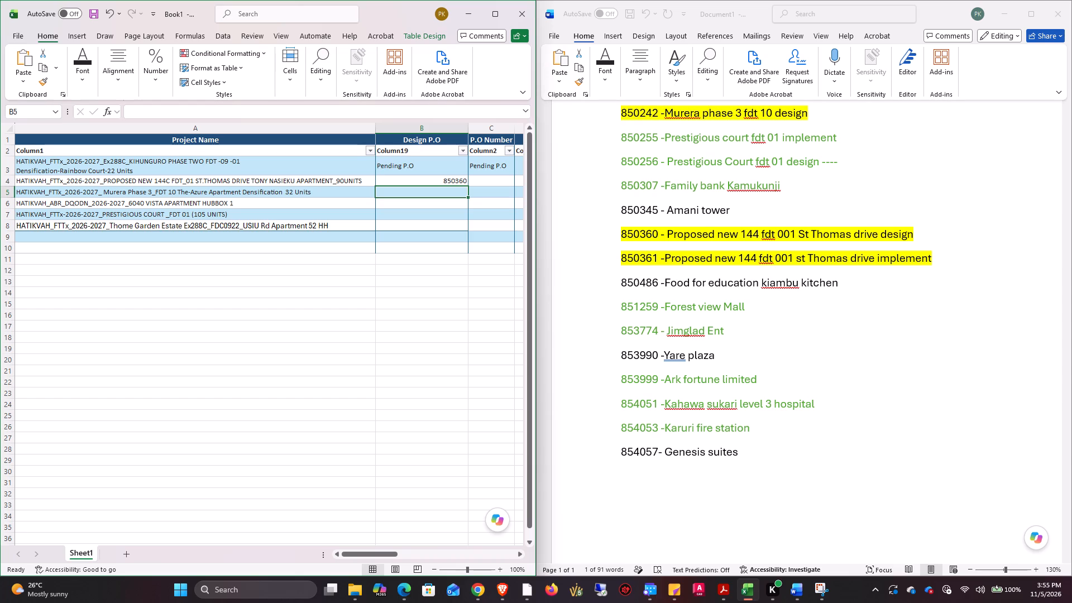
pyautogui.click(755, 237)
pyautogui.scroll(2, 753, 237)
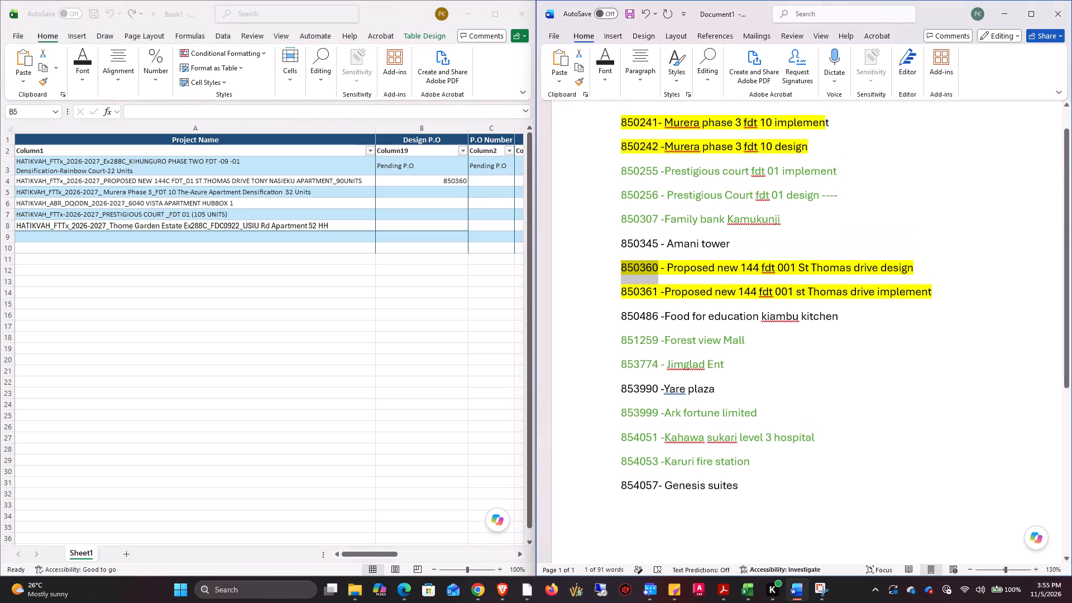
pyautogui.click(422, 195)
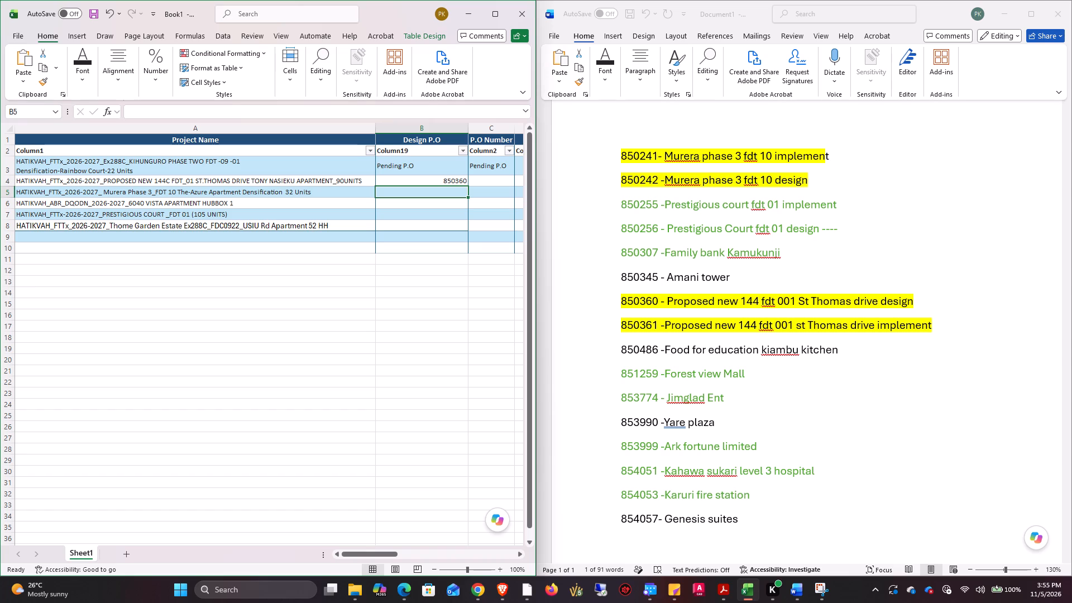
pyautogui.click(413, 221)
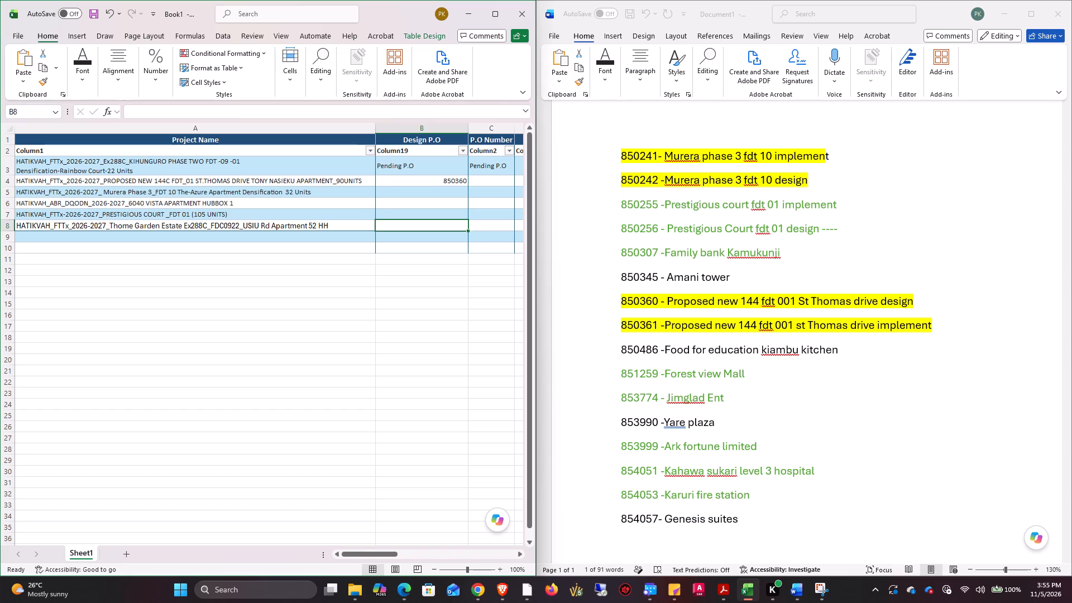
pyautogui.click(410, 191)
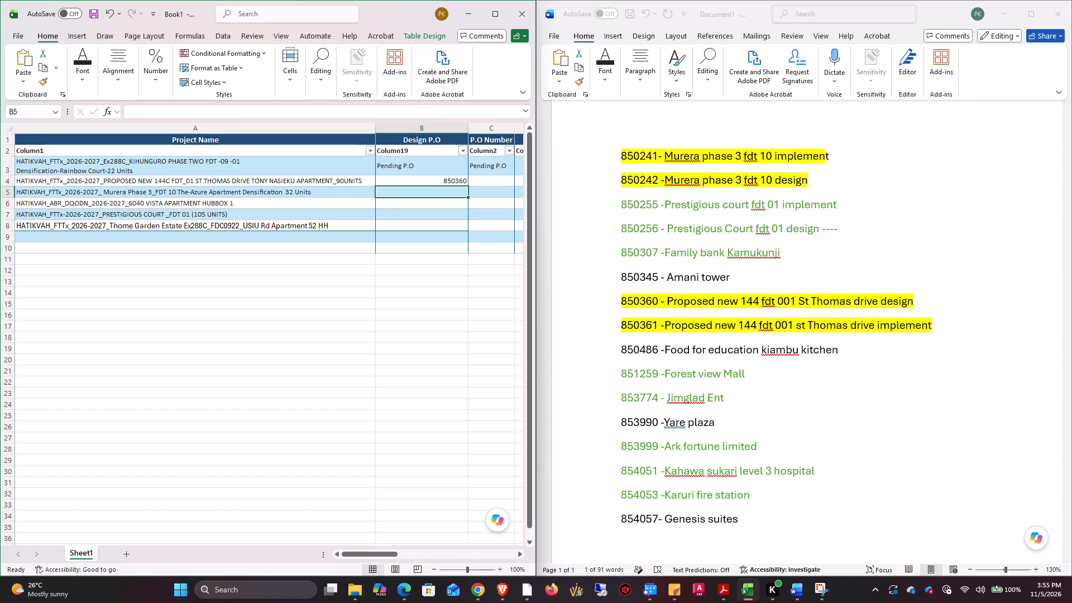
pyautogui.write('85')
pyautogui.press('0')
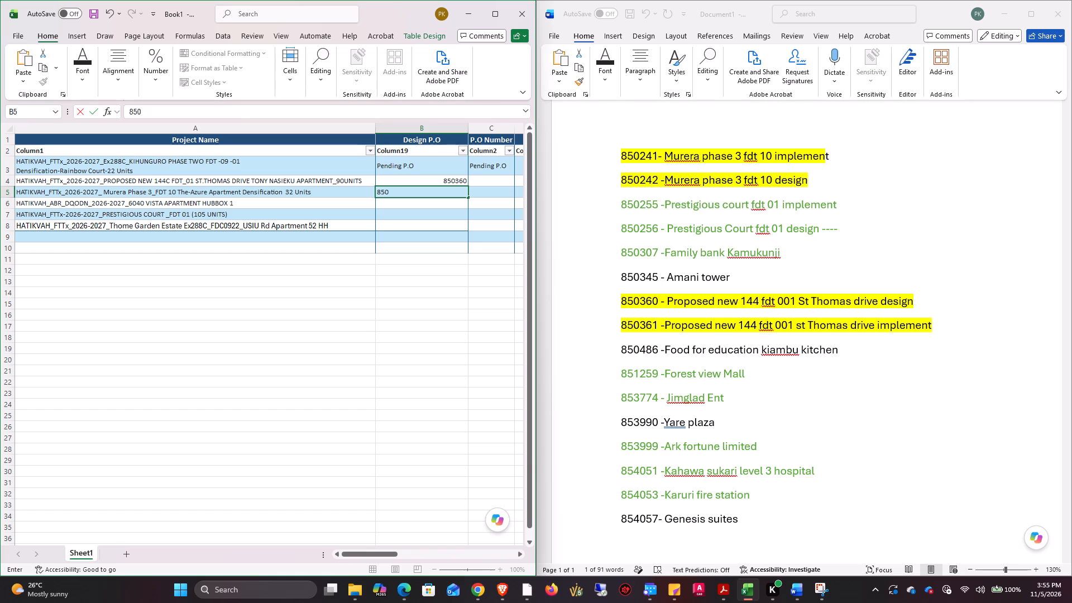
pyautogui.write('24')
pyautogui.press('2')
pyautogui.click(497, 191)
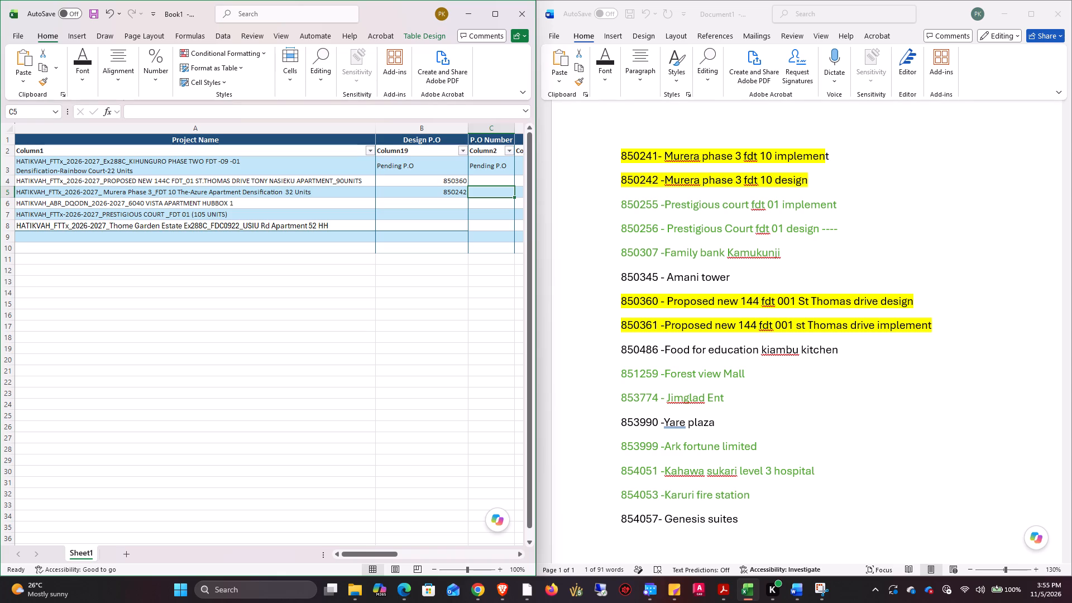
pyautogui.press('8')
pyautogui.write('50')
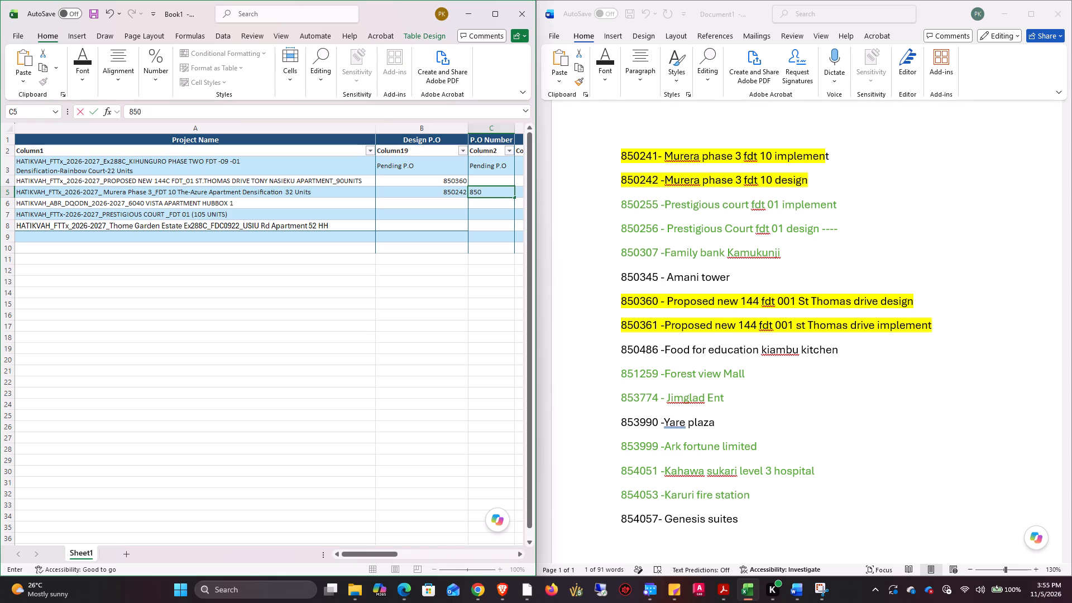
pyautogui.write('241')
# Enter 850361 in the P.O Number column for the St. Thomas Drive project in row 4.
pyautogui.click(480, 179)
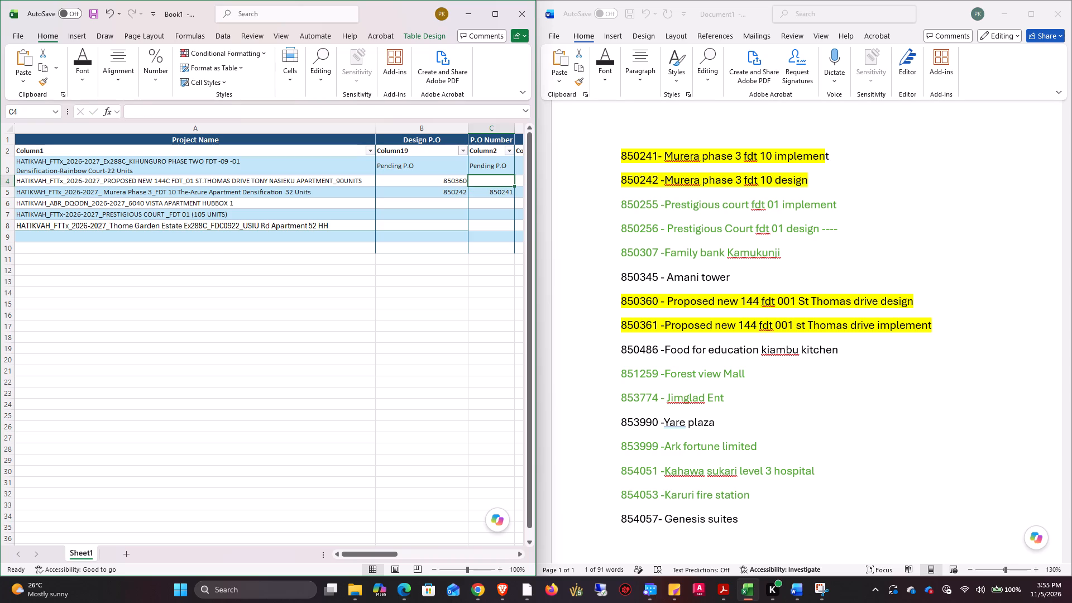
pyautogui.press('8')
pyautogui.press('5')
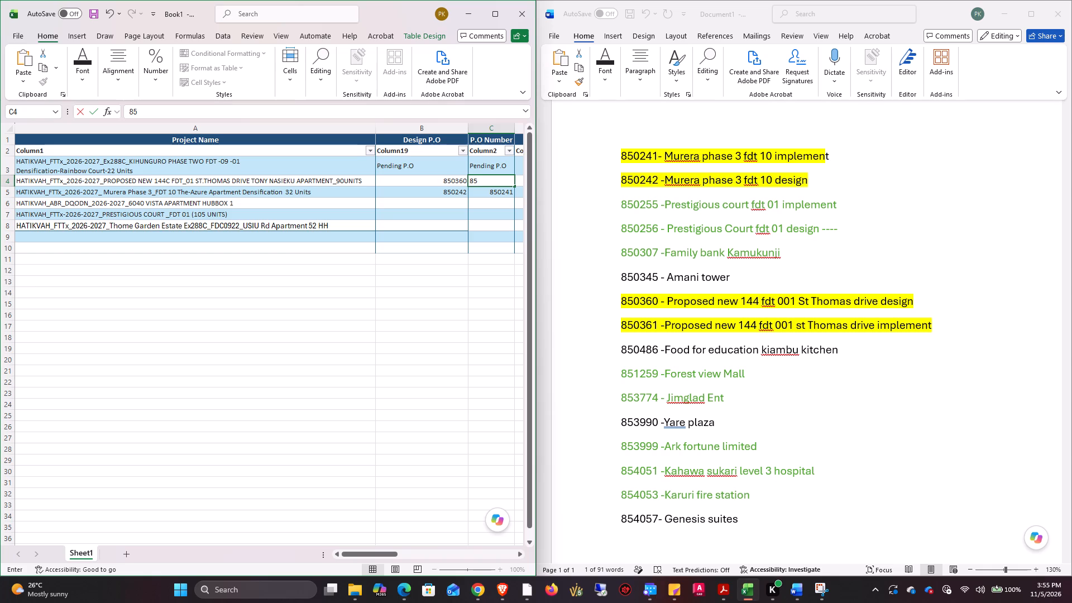
pyautogui.press('9')
pyautogui.press('BackSpace')
pyautogui.press('0')
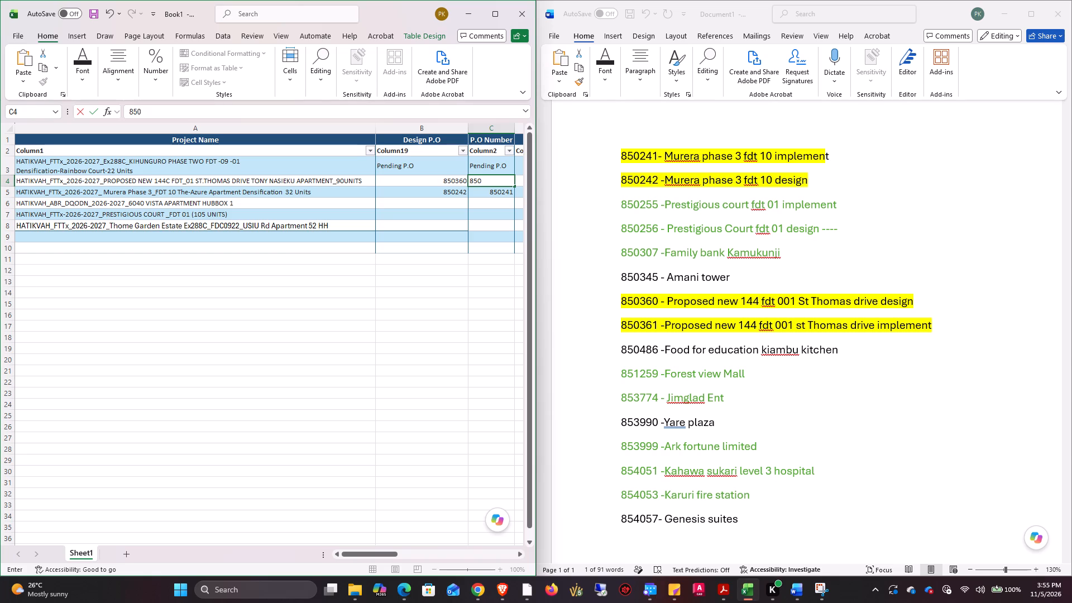
pyautogui.write('361')
# Enter "Pending P.O" in the Design P.O column for the 6040 Vista Apartment project in row 6.
pyautogui.click(493, 208)
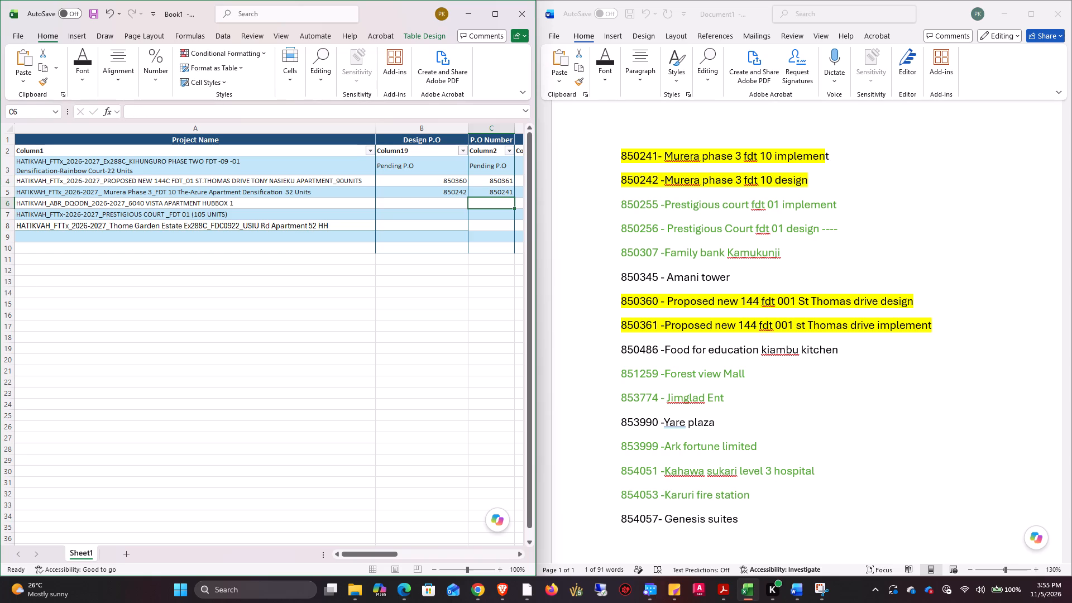
pyautogui.click(429, 198)
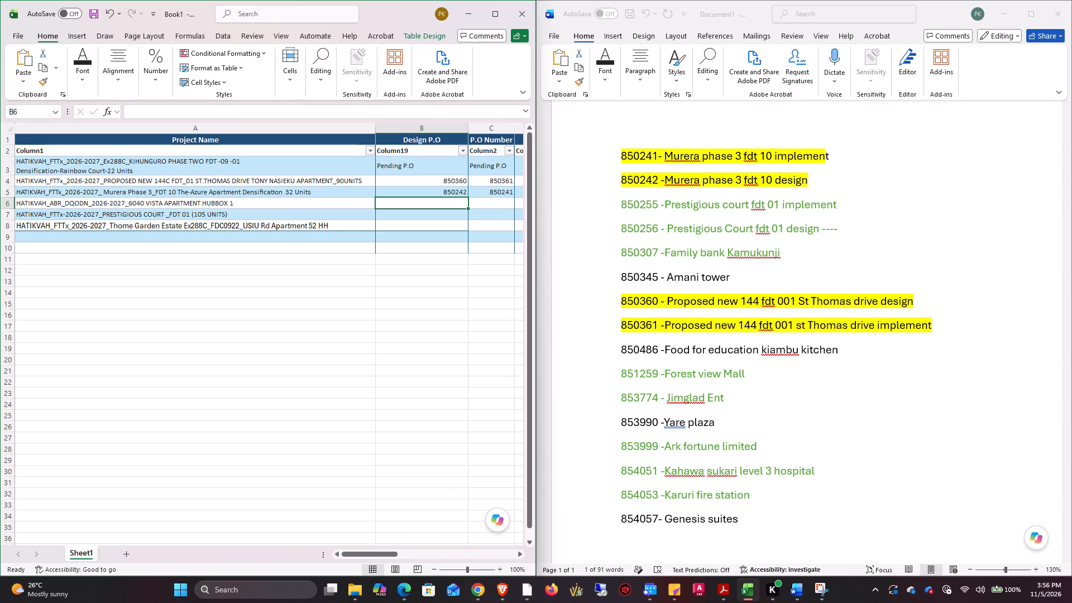
pyautogui.hotkey('shift', 'p')
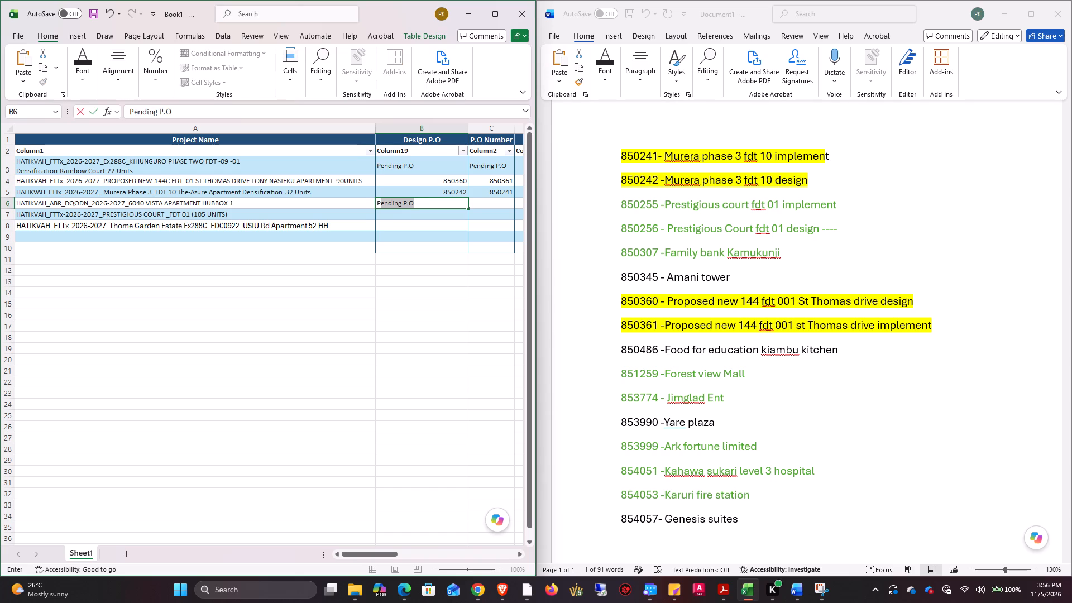
pyautogui.press('Return')
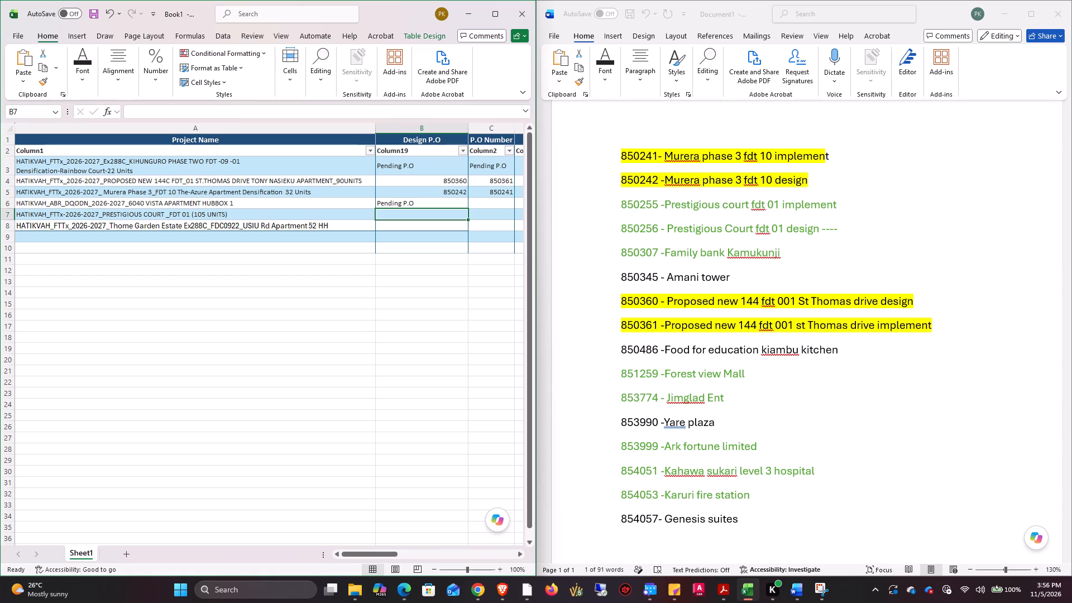
# Fill in the Prestigious Court project in row 7 with Design P.O 850256 and P.O Number 850255.
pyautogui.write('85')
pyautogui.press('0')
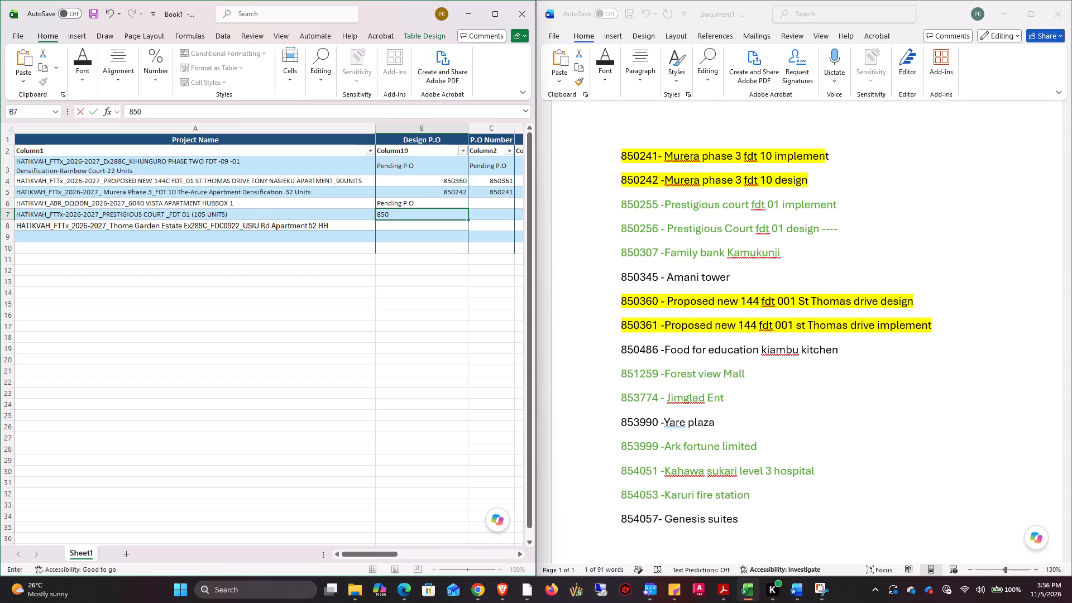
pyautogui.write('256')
pyautogui.click(480, 213)
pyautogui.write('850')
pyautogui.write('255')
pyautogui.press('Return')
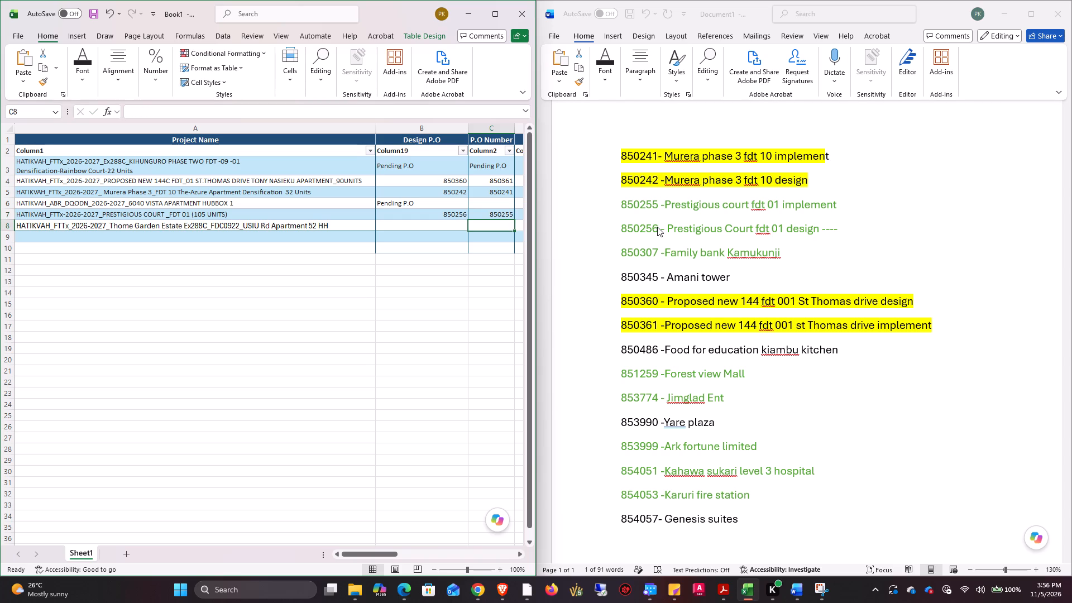
# Enter "Pending P.O" in the P.O Number column for the 6040 Vista Apartment project in row 6.
pyautogui.click(471, 202)
pyautogui.hotkey('shift', 'p')
pyautogui.press('Return')
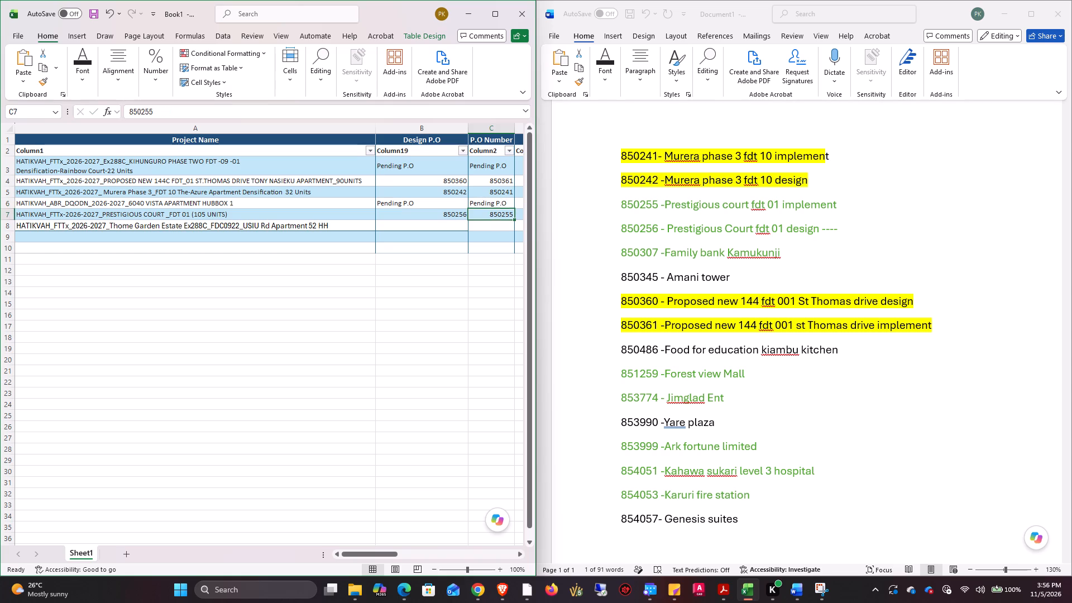
# Right-align the whole Design P.O and P.O Number columns, B and C.
pyautogui.click(417, 131)
pyautogui.moveTo(485, 126); pyautogui.dragTo(346, 125)
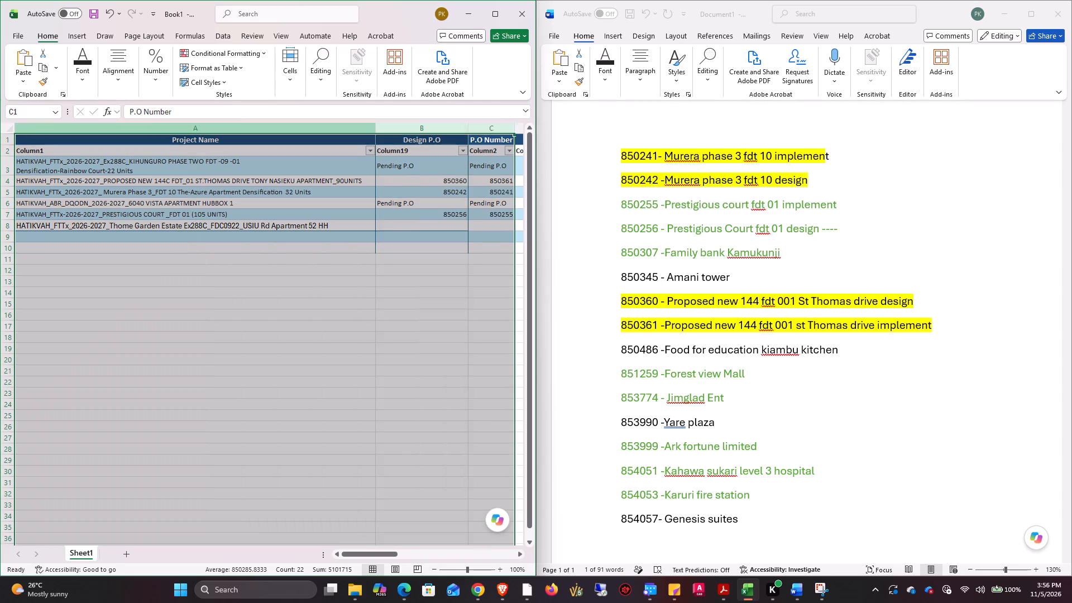
pyautogui.click(346, 125)
pyautogui.moveTo(490, 127); pyautogui.dragTo(452, 128)
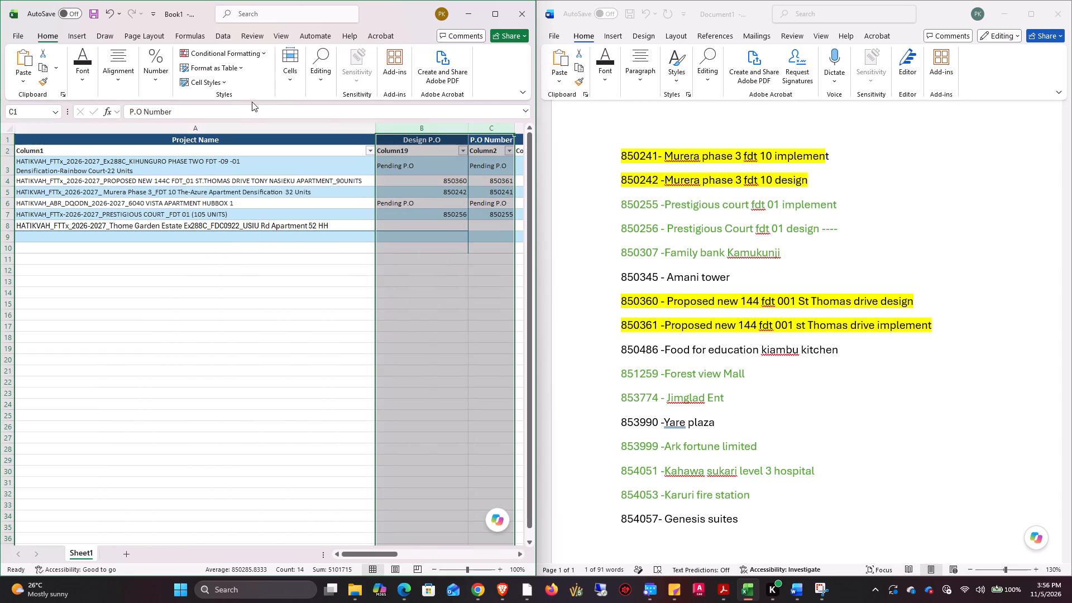
pyautogui.click(55, 37)
pyautogui.click(116, 80)
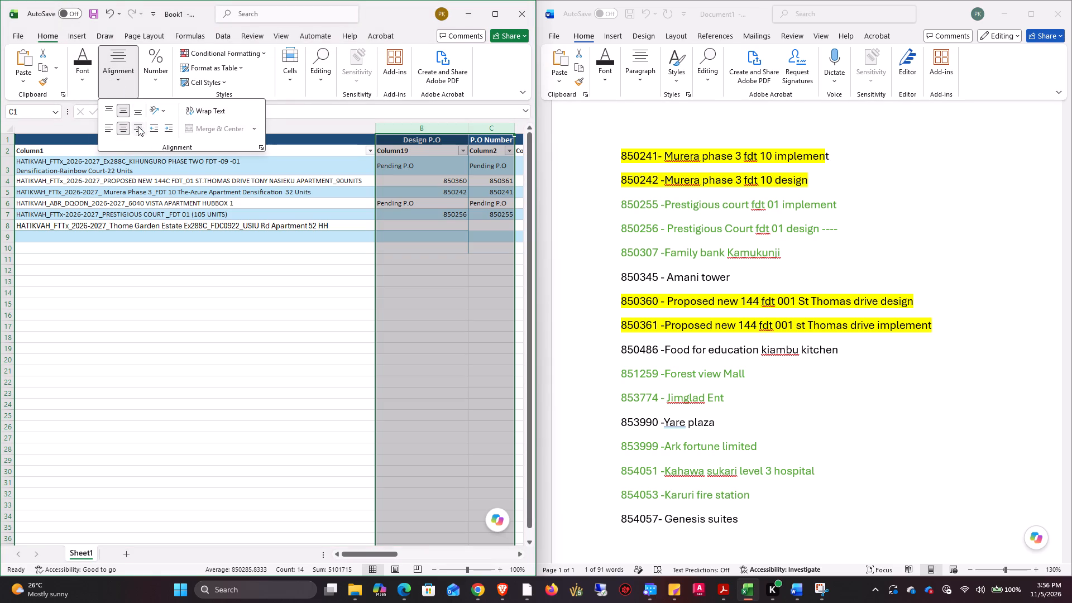
pyautogui.click(138, 126)
pyautogui.click(390, 290)
pyautogui.click(442, 261)
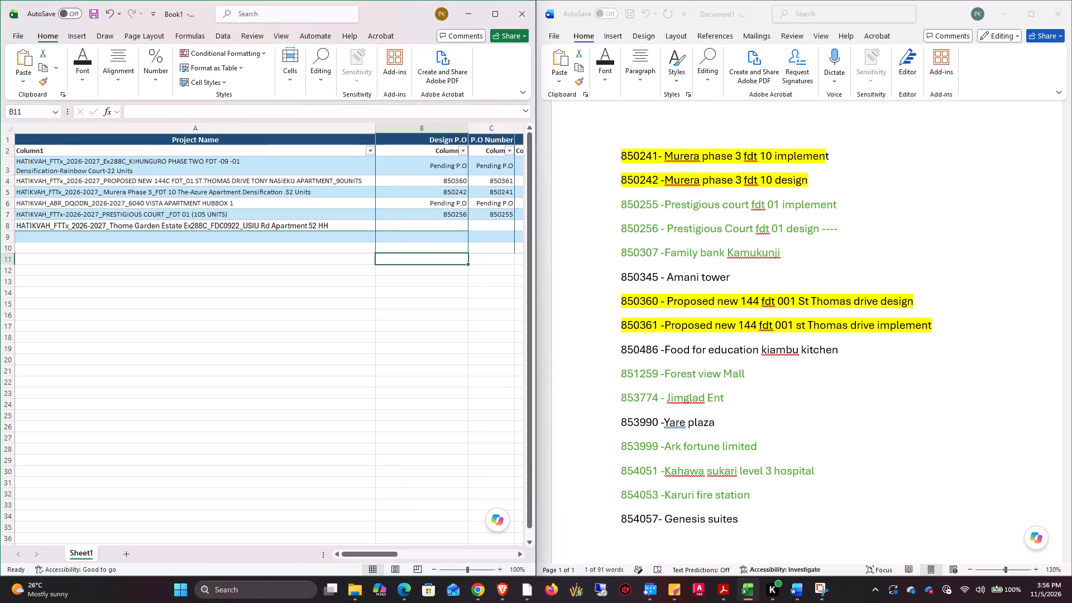
# Check the Word P.O list for an entry matching the Thome Garden Estate project in row 8.
pyautogui.click(453, 226)
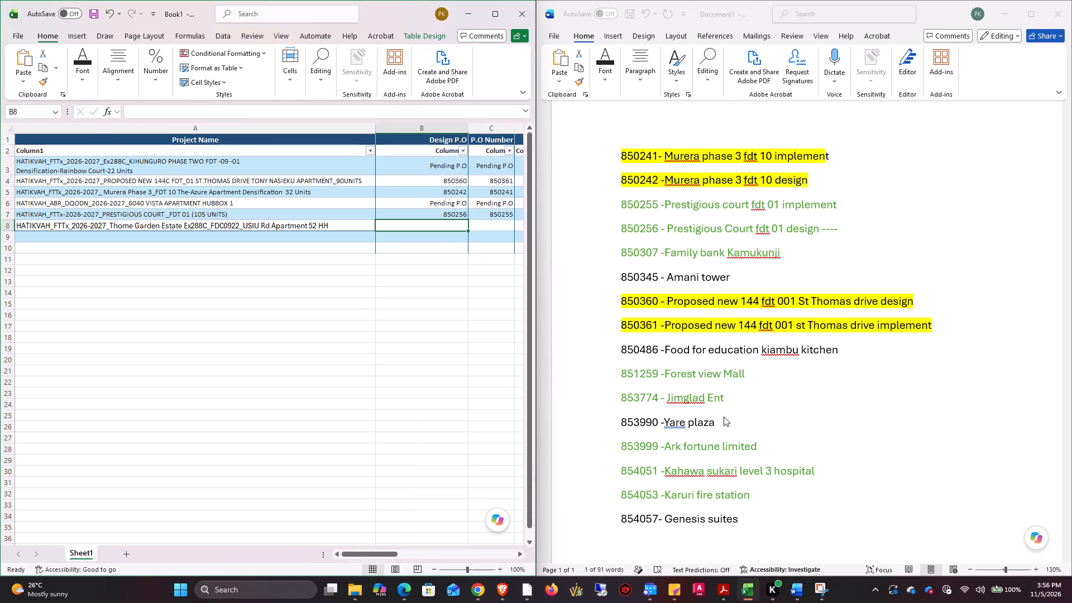
pyautogui.click(744, 430)
pyautogui.scroll(1, 759, 370)
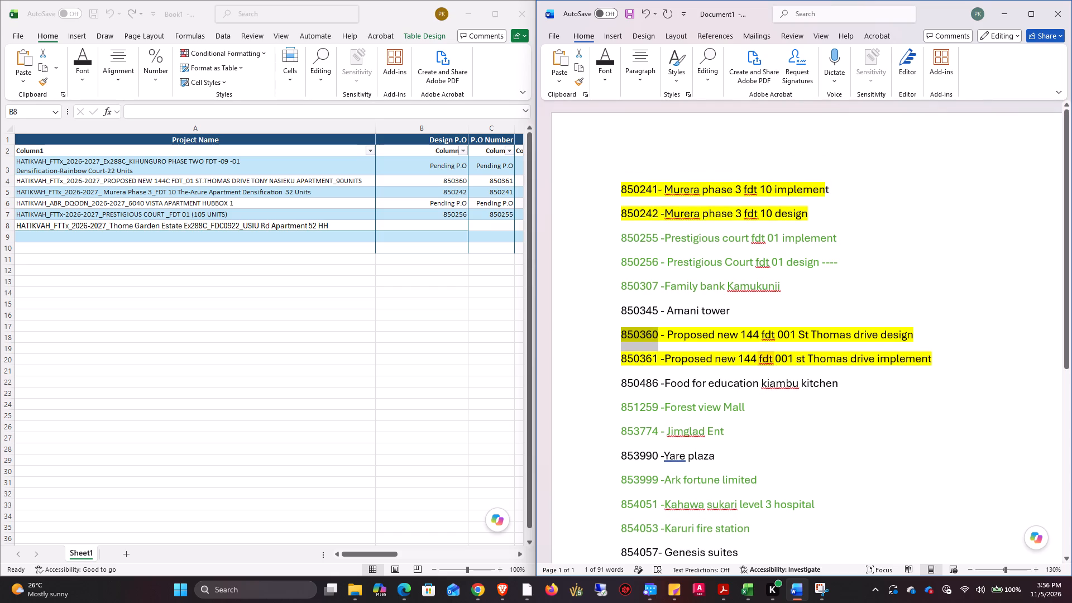
pyautogui.scroll(-2, 759, 365)
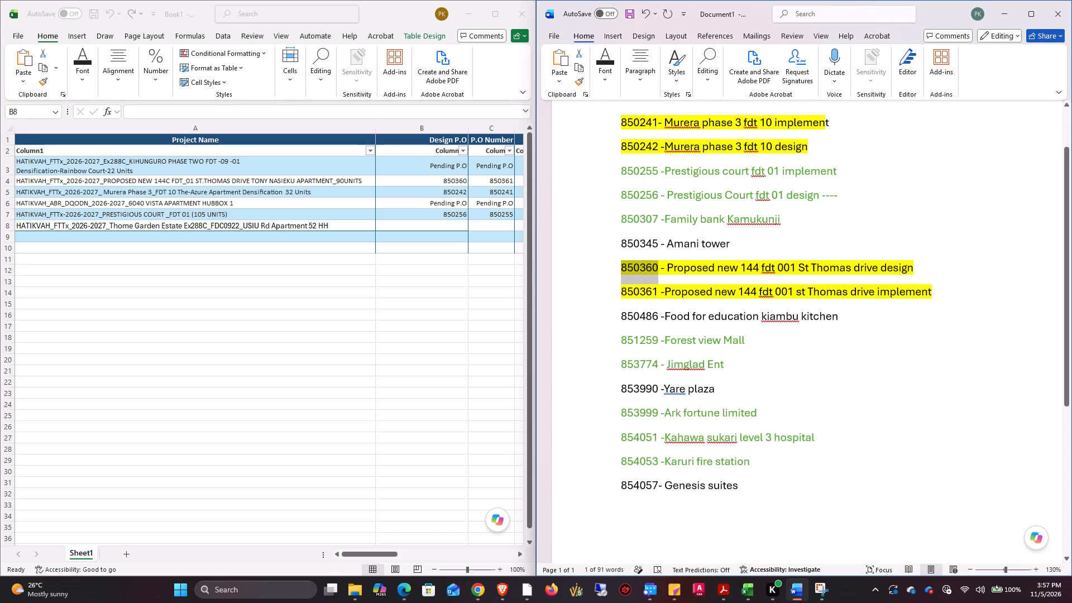
pyautogui.click(305, 309)
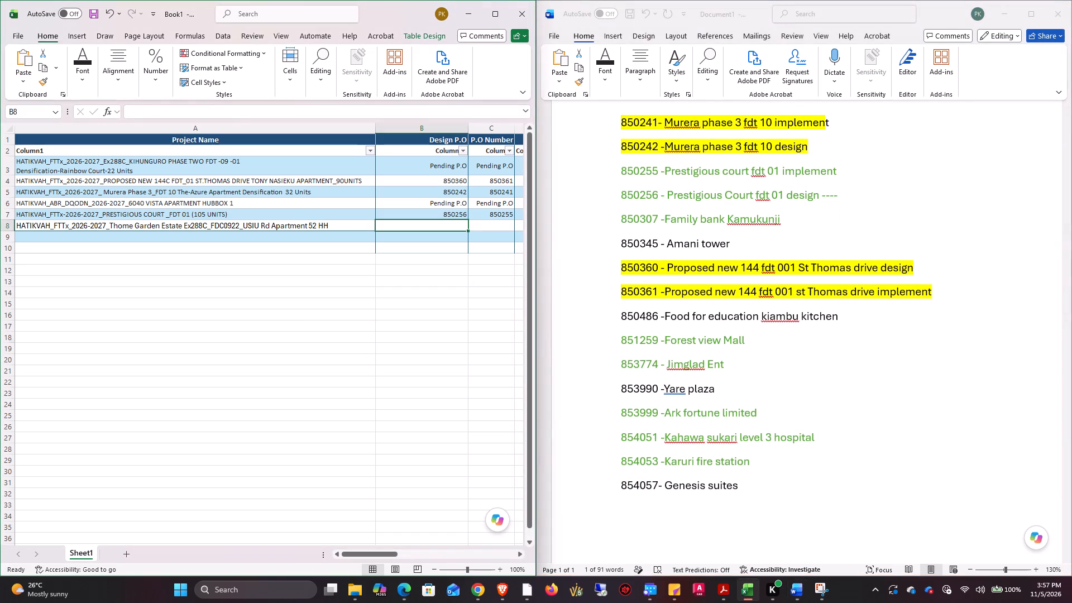
pyautogui.click(376, 339)
# Maximize the Book1 window and hide columns D to L, from Action through Acquisition %.
pyautogui.click(494, 16)
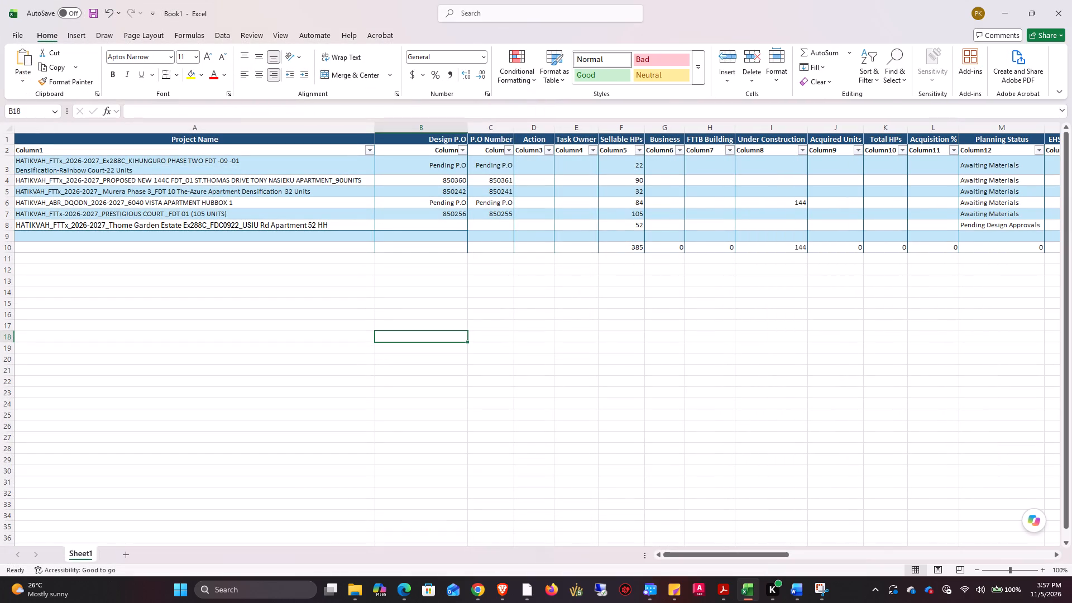
pyautogui.click(609, 131)
pyautogui.click(541, 130)
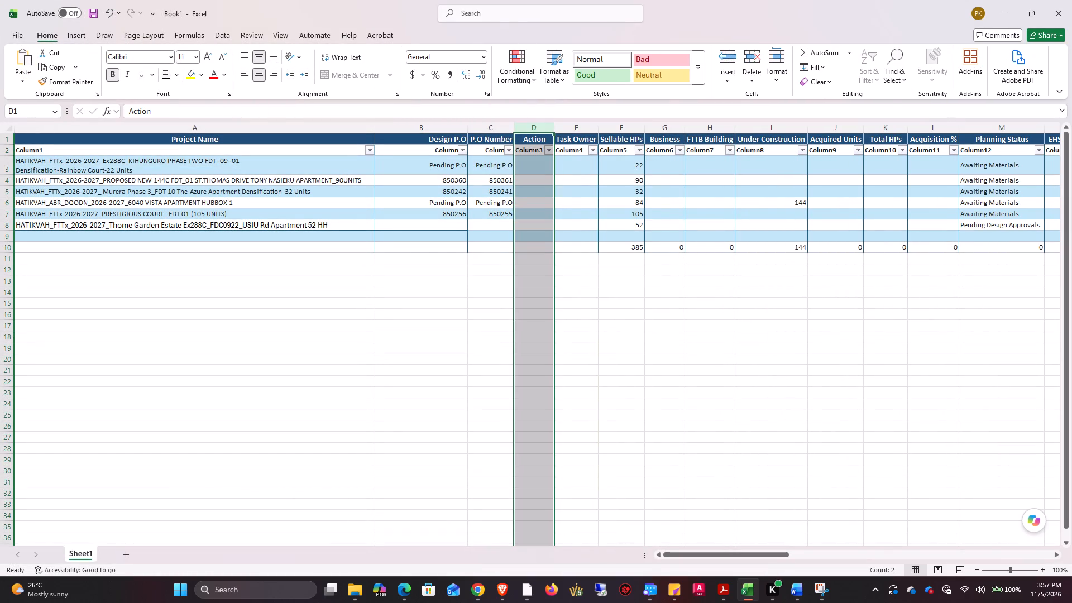
pyautogui.click(530, 163)
pyautogui.click(532, 184)
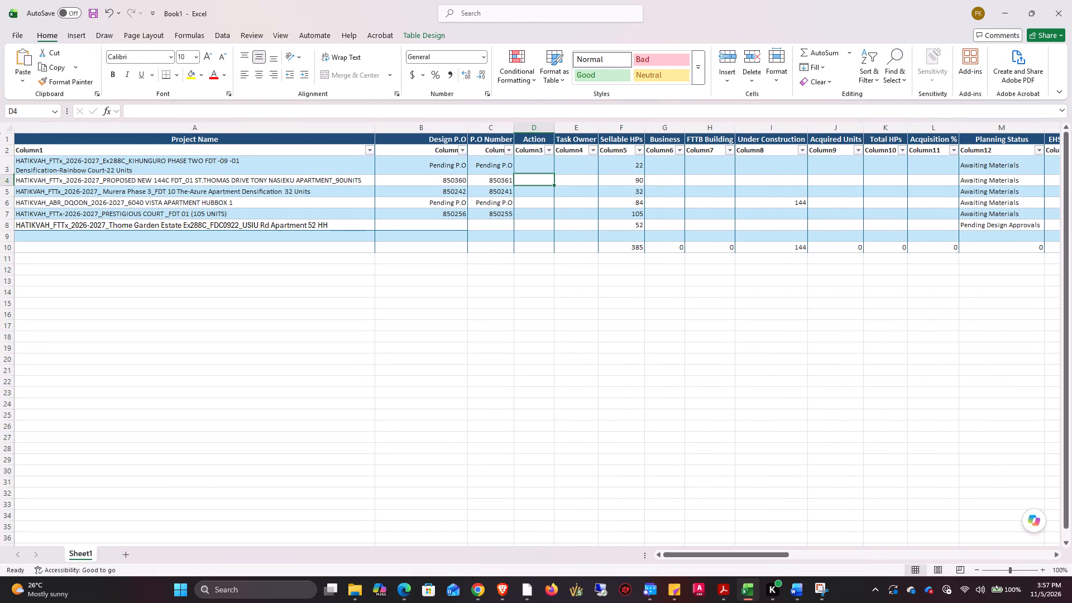
pyautogui.click(535, 130)
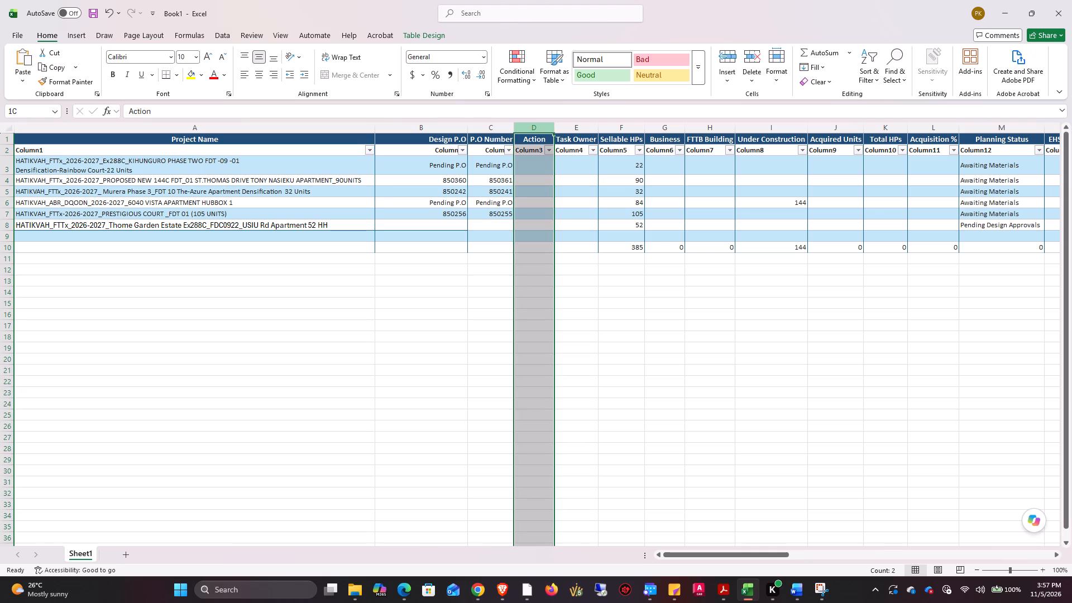
pyautogui.click(748, 551)
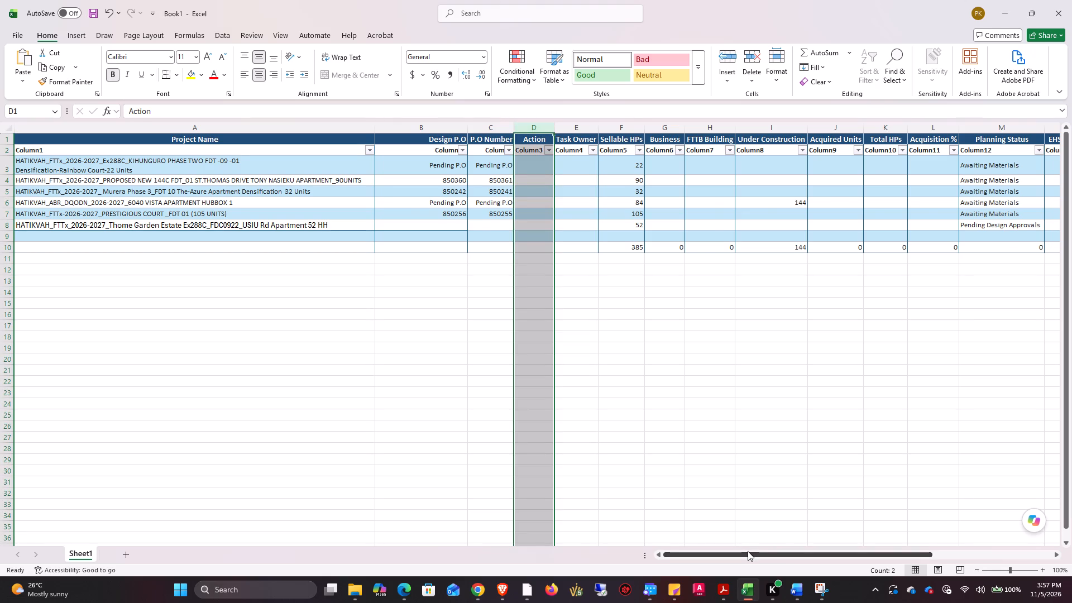
pyautogui.moveTo(745, 552); pyautogui.dragTo(794, 551)
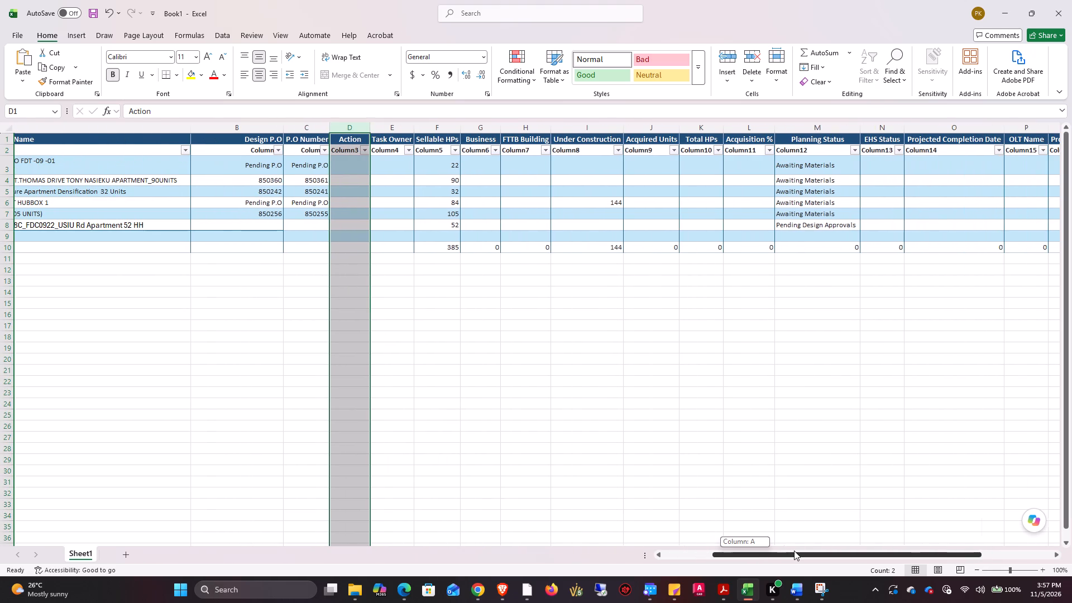
pyautogui.moveTo(794, 551); pyautogui.dragTo(794, 549)
pyautogui.moveTo(757, 127); pyautogui.dragTo(405, 127)
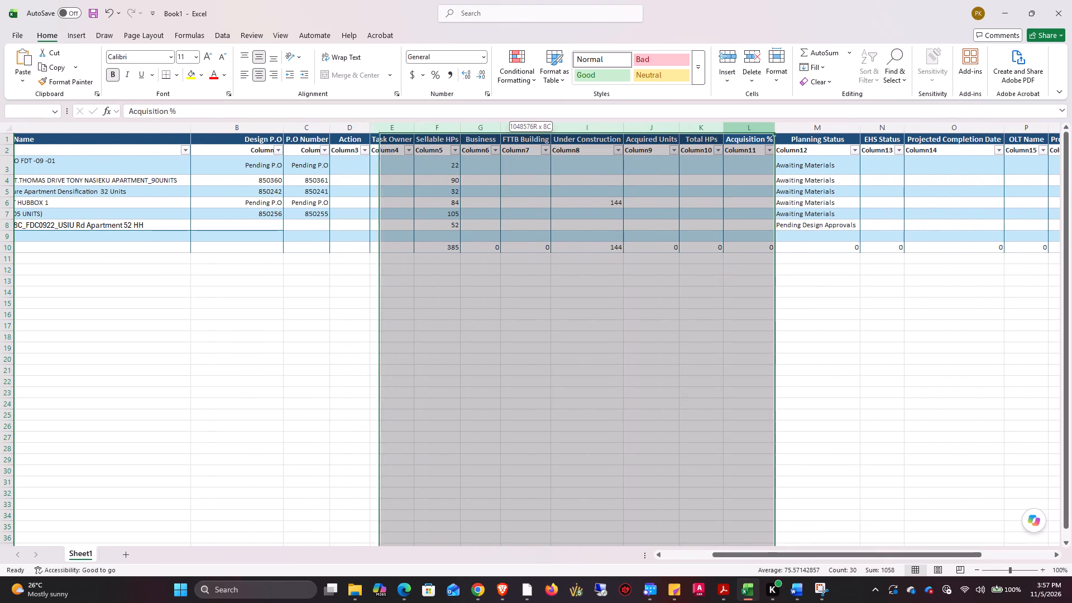
pyautogui.moveTo(405, 127); pyautogui.dragTo(364, 123)
pyautogui.rightClick(395, 129)
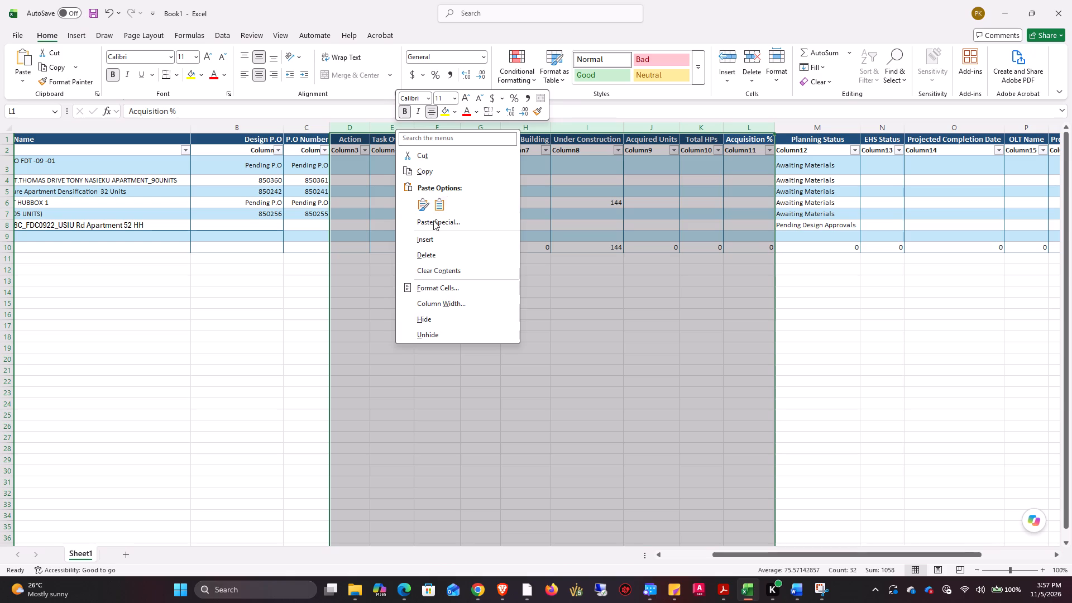
pyautogui.click(433, 324)
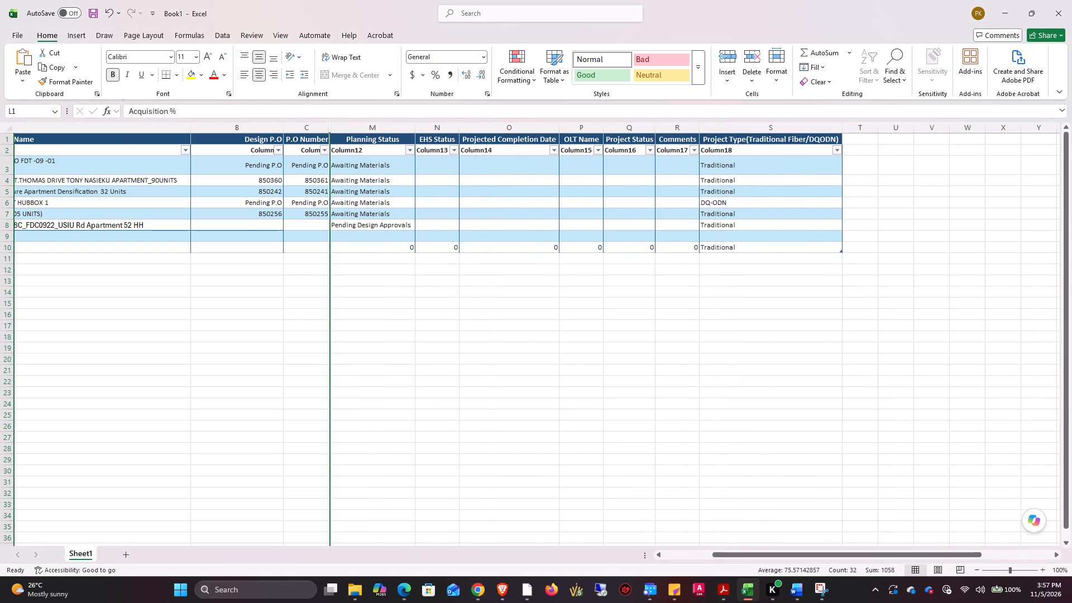
# Enter "Pending" in the EHS Status column at row 3 and fill it down through row 9.
pyautogui.moveTo(750, 553); pyautogui.dragTo(705, 548)
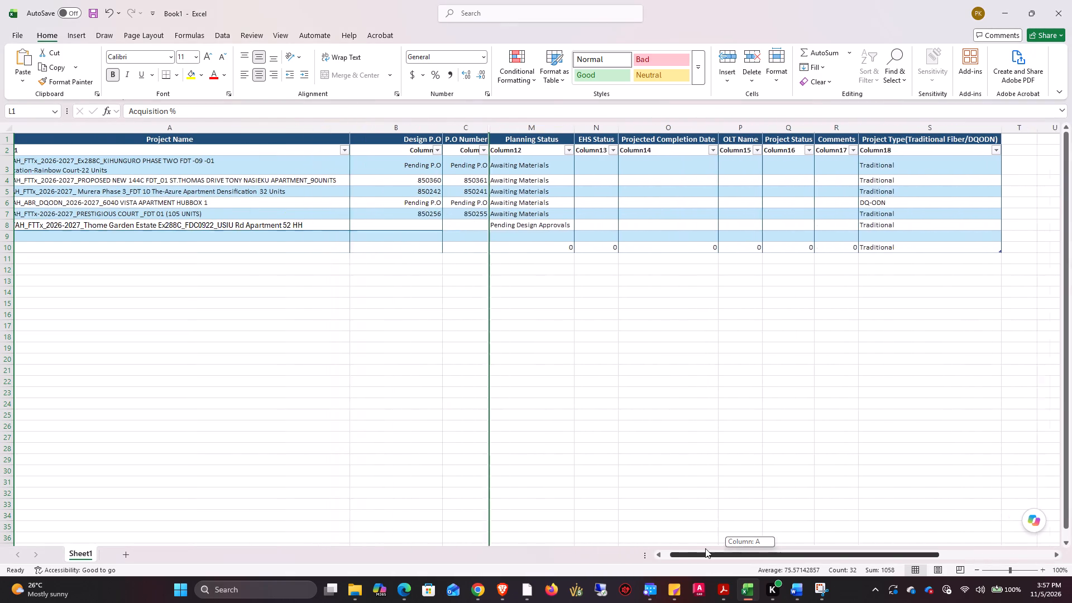
pyautogui.moveTo(705, 548); pyautogui.dragTo(655, 548)
pyautogui.click(611, 122)
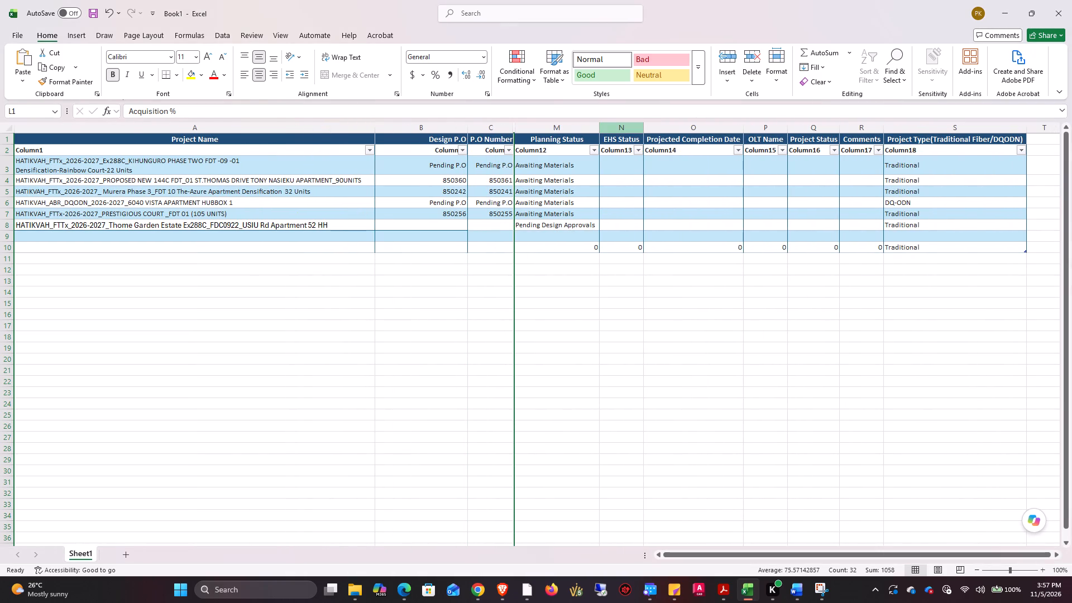
pyautogui.click(612, 125)
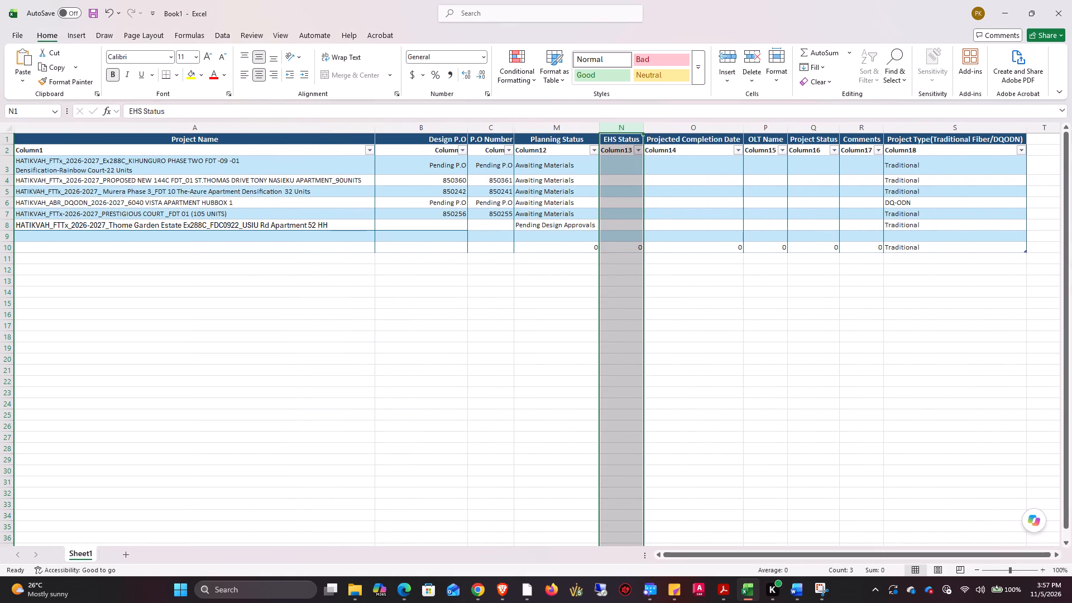
pyautogui.click(619, 167)
pyautogui.write('Pen')
pyautogui.write('ding')
pyautogui.click(626, 202)
pyautogui.click(629, 170)
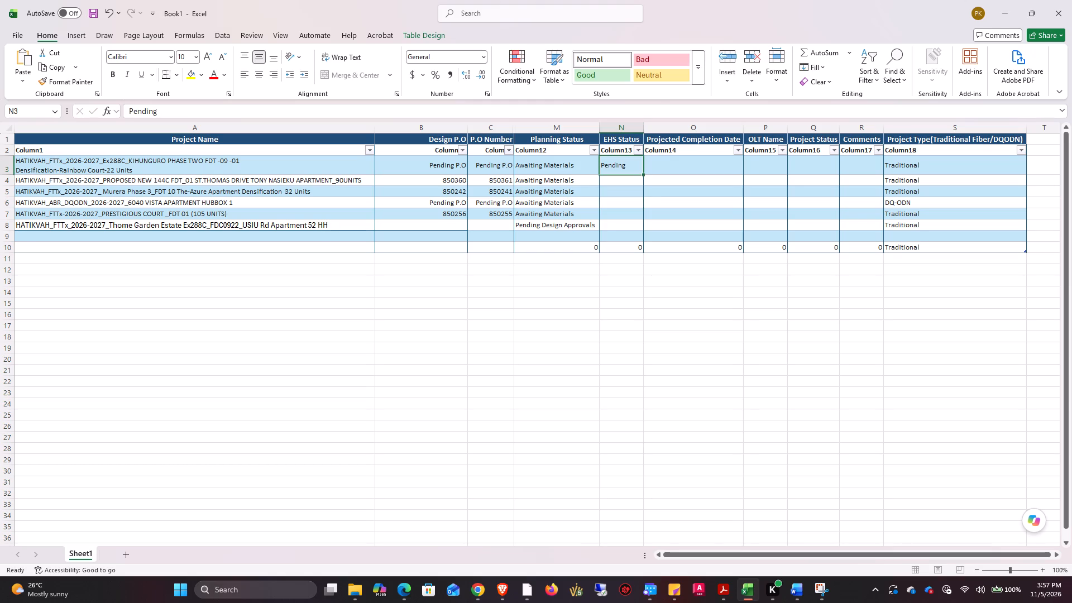
pyautogui.moveTo(643, 176); pyautogui.dragTo(635, 236)
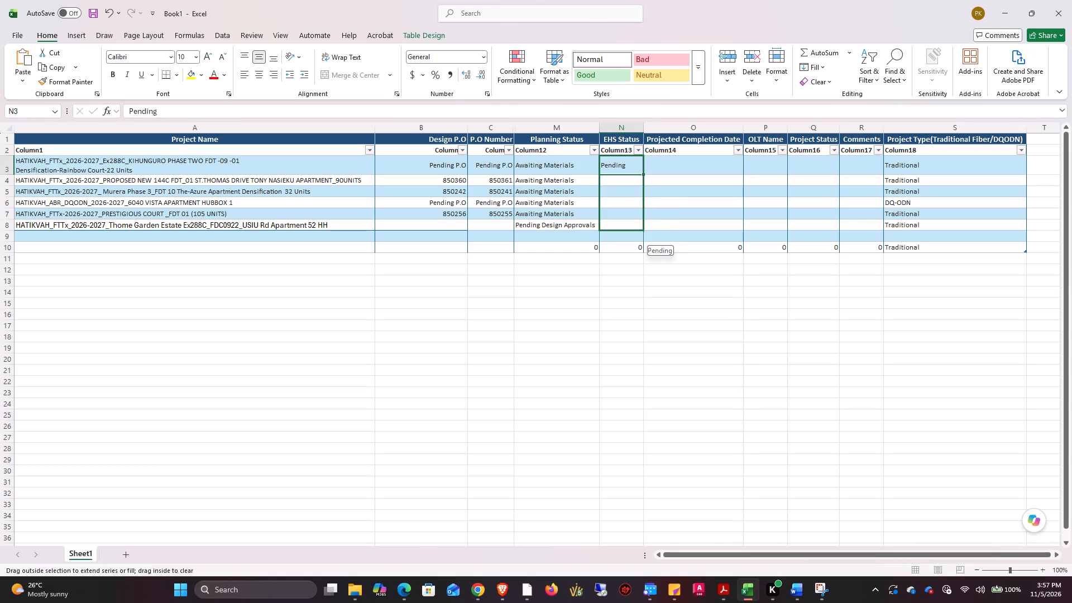
pyautogui.moveTo(635, 236); pyautogui.dragTo(634, 240)
pyautogui.click(685, 197)
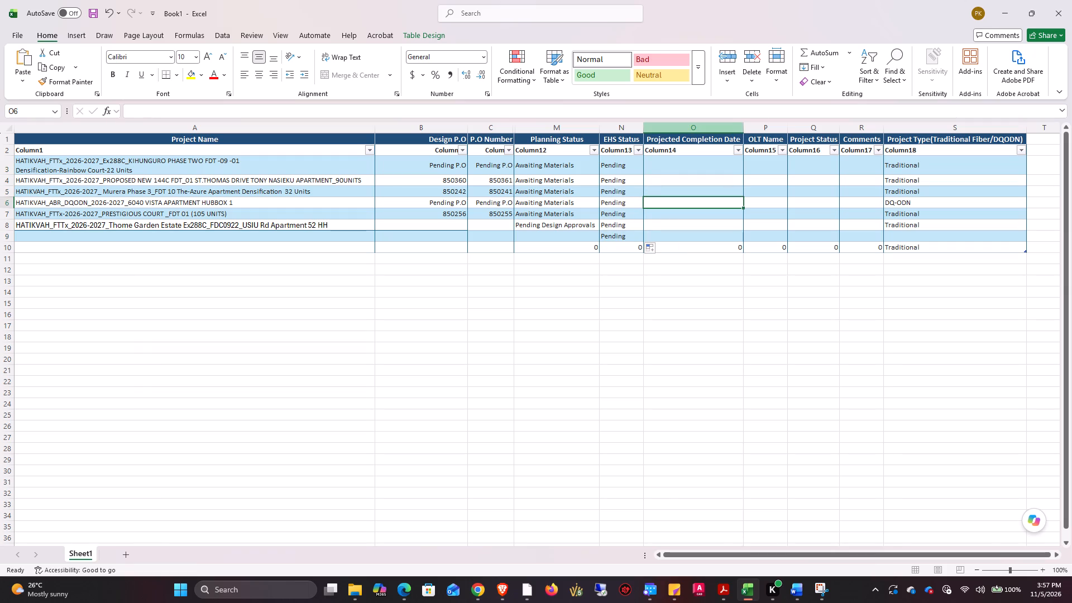
# Hide columns O to R, from Projected Completion Date through Comments.
pyautogui.click(918, 125)
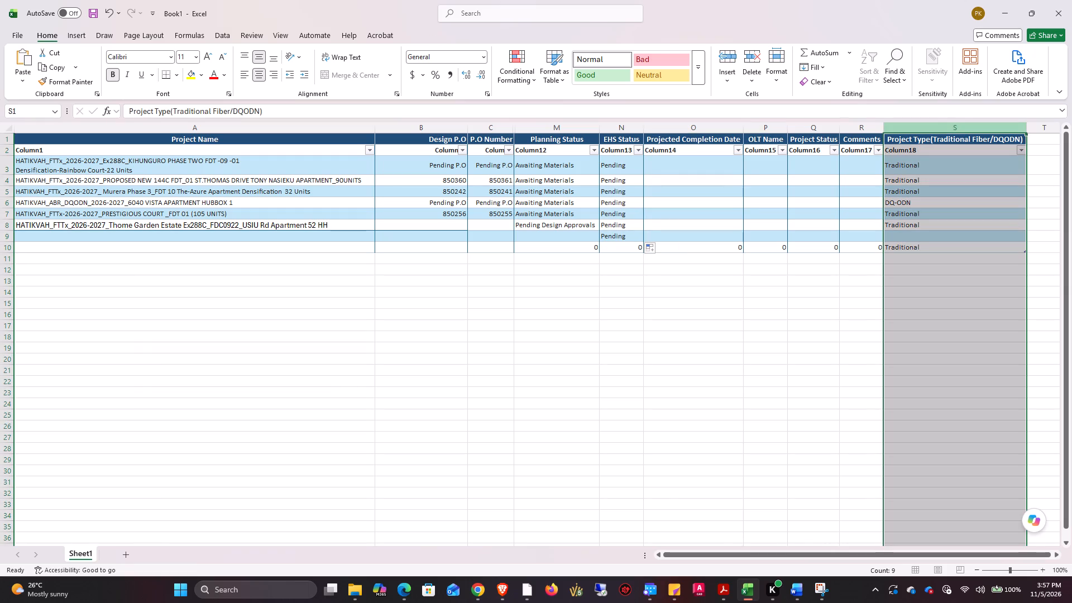
pyautogui.moveTo(870, 129); pyautogui.dragTo(683, 117)
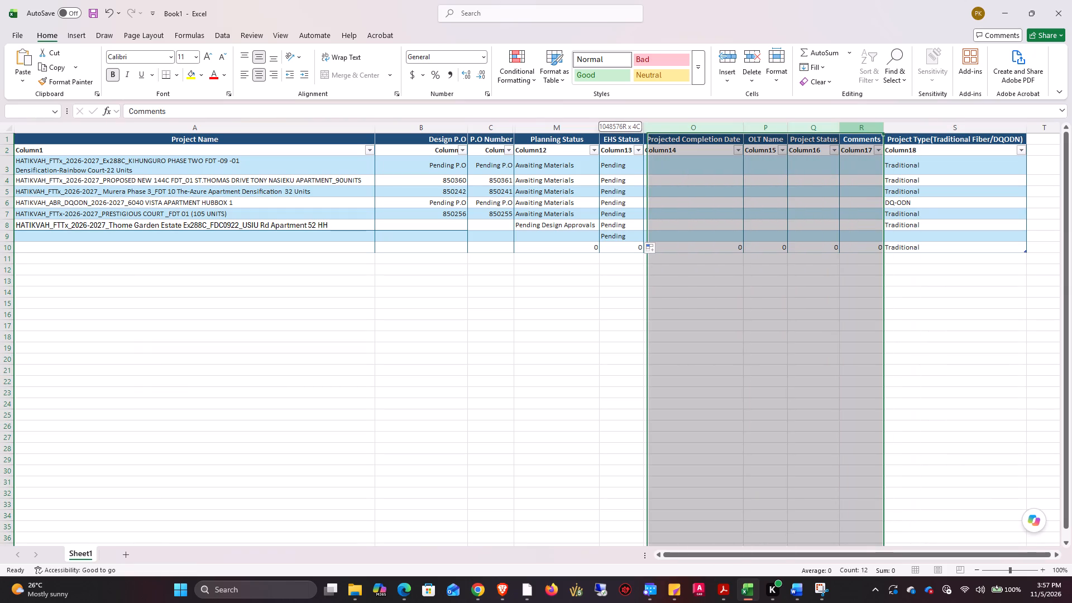
pyautogui.moveTo(683, 117); pyautogui.dragTo(683, 117)
pyautogui.rightClick(679, 125)
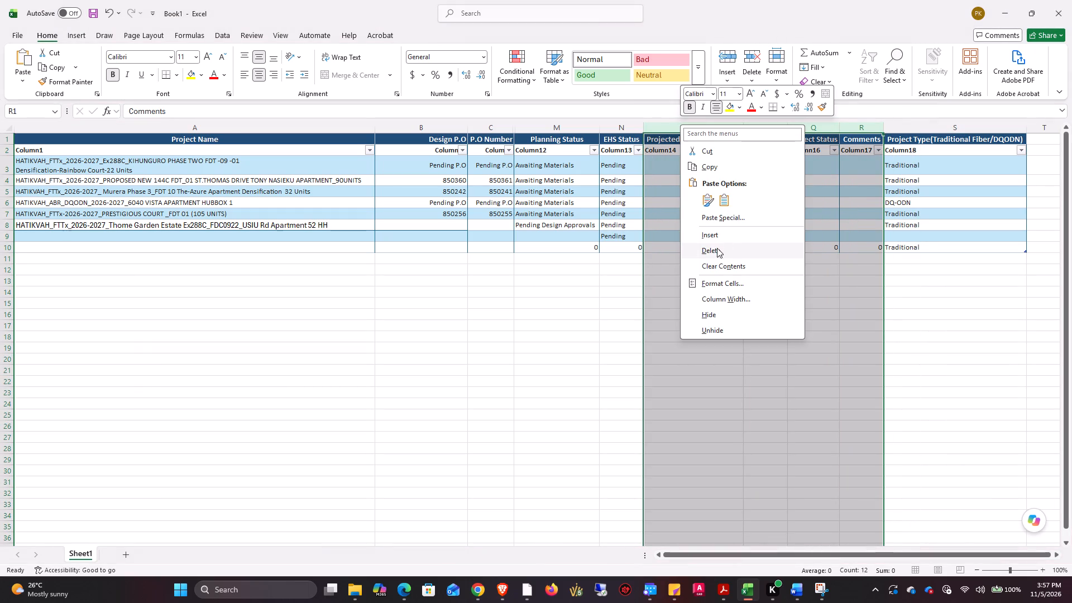
pyautogui.click(722, 315)
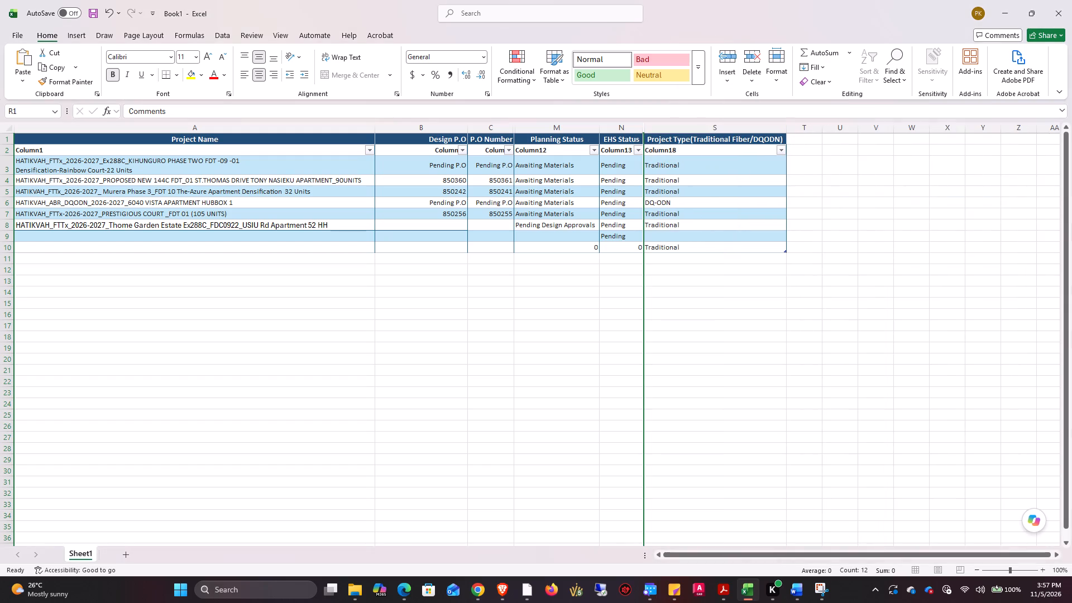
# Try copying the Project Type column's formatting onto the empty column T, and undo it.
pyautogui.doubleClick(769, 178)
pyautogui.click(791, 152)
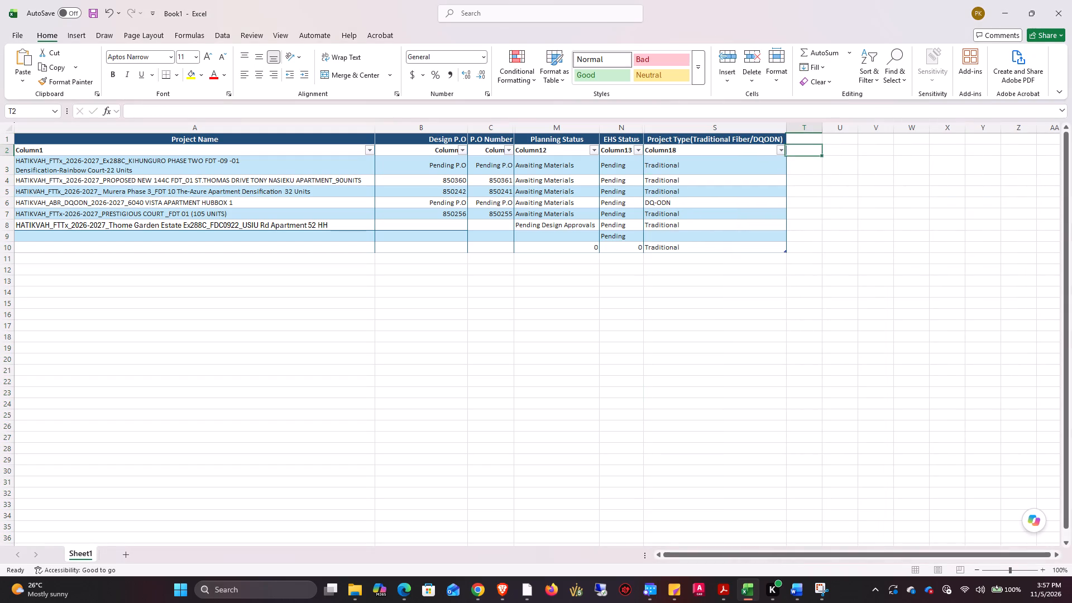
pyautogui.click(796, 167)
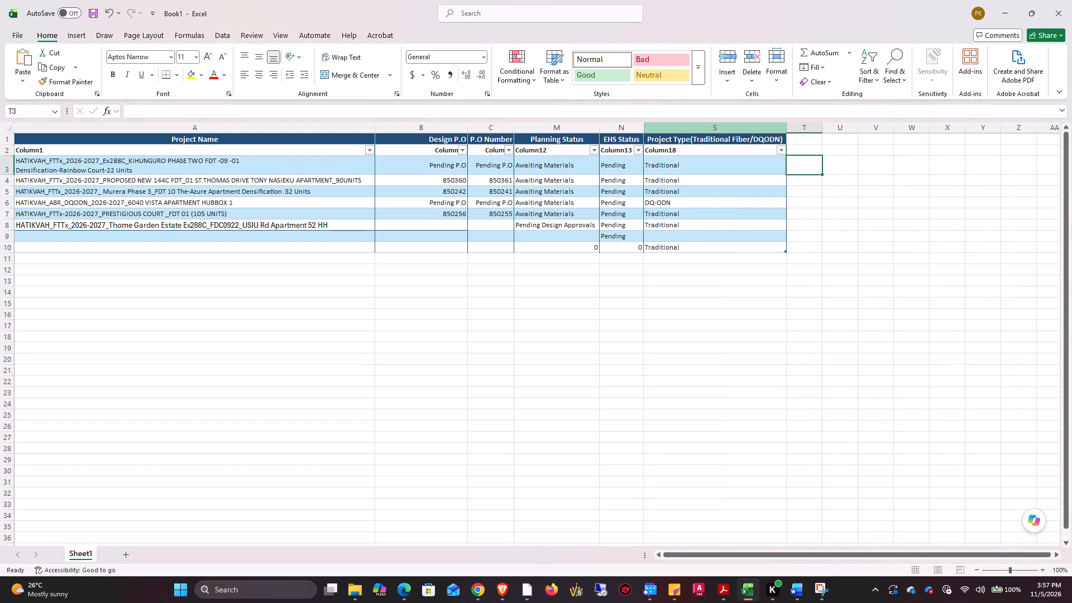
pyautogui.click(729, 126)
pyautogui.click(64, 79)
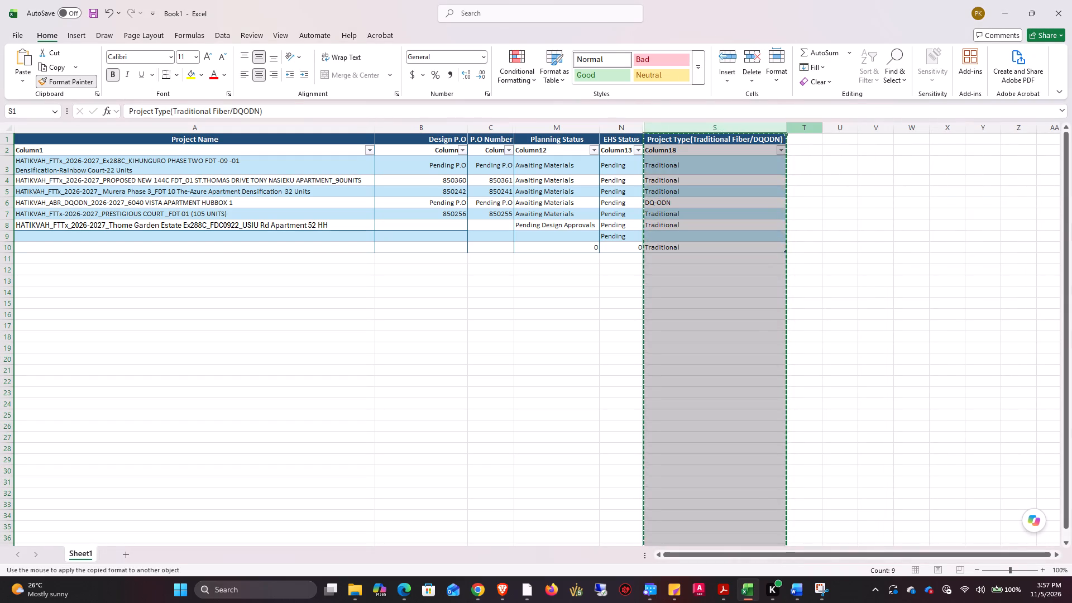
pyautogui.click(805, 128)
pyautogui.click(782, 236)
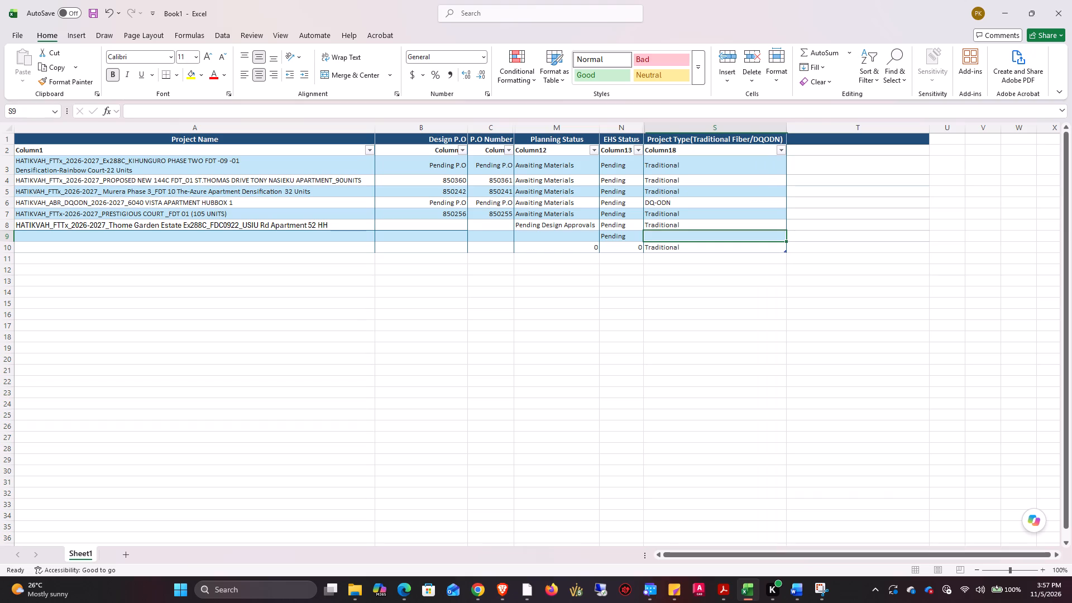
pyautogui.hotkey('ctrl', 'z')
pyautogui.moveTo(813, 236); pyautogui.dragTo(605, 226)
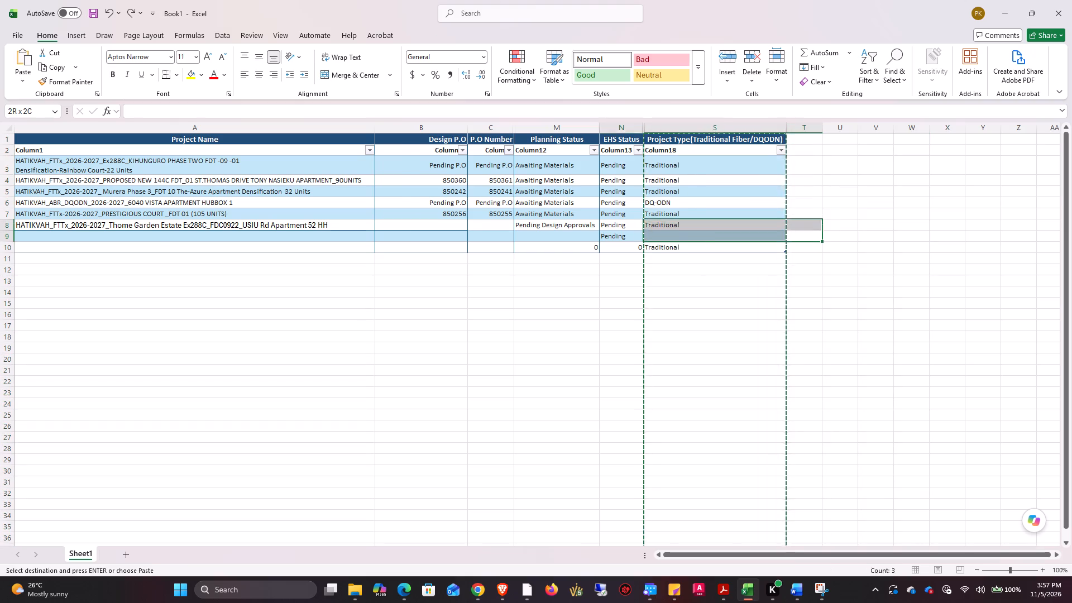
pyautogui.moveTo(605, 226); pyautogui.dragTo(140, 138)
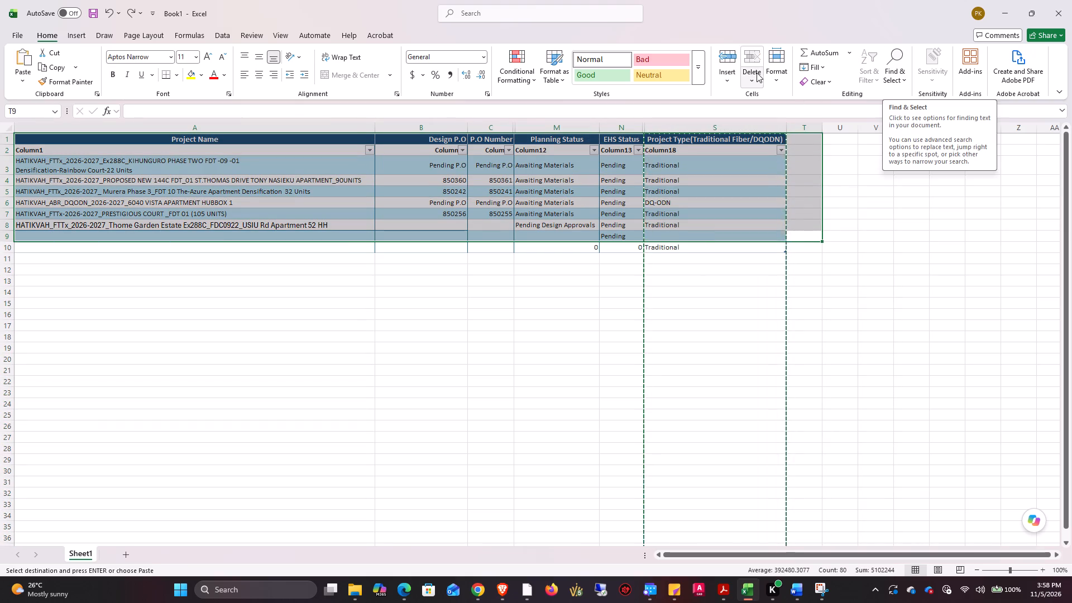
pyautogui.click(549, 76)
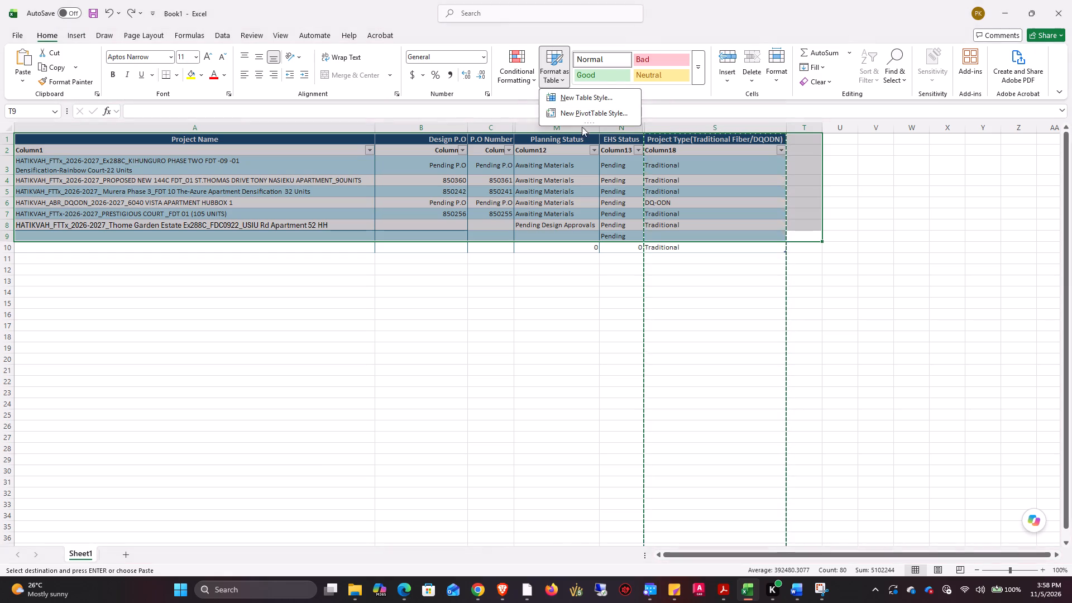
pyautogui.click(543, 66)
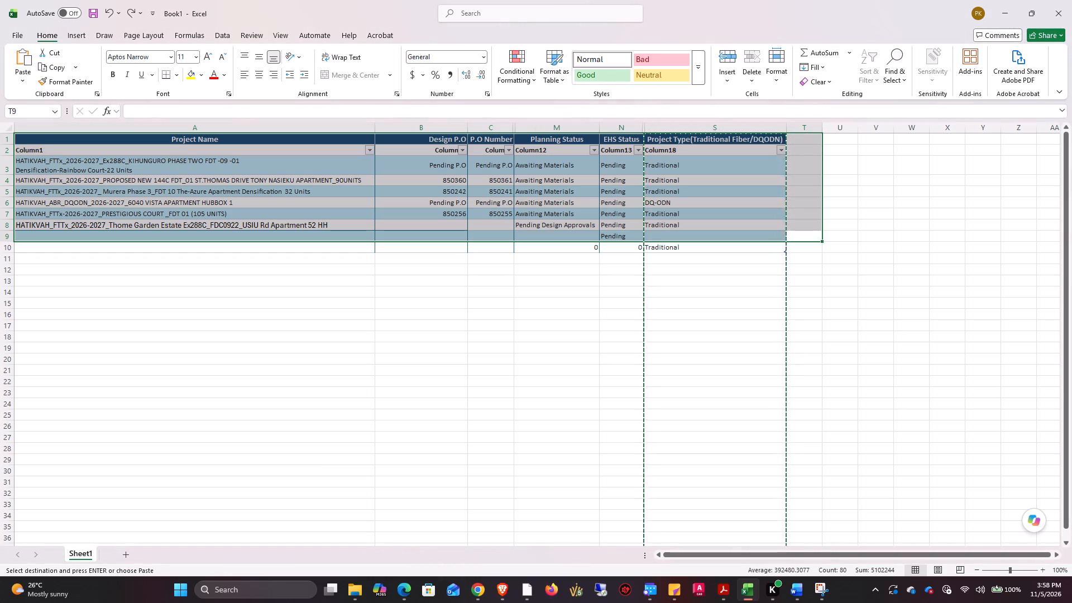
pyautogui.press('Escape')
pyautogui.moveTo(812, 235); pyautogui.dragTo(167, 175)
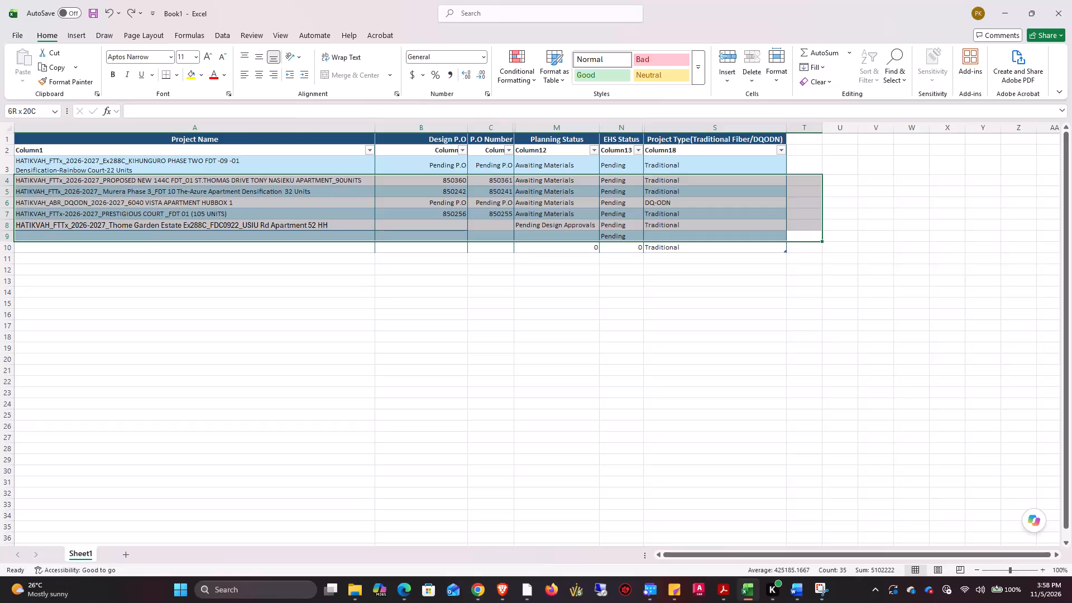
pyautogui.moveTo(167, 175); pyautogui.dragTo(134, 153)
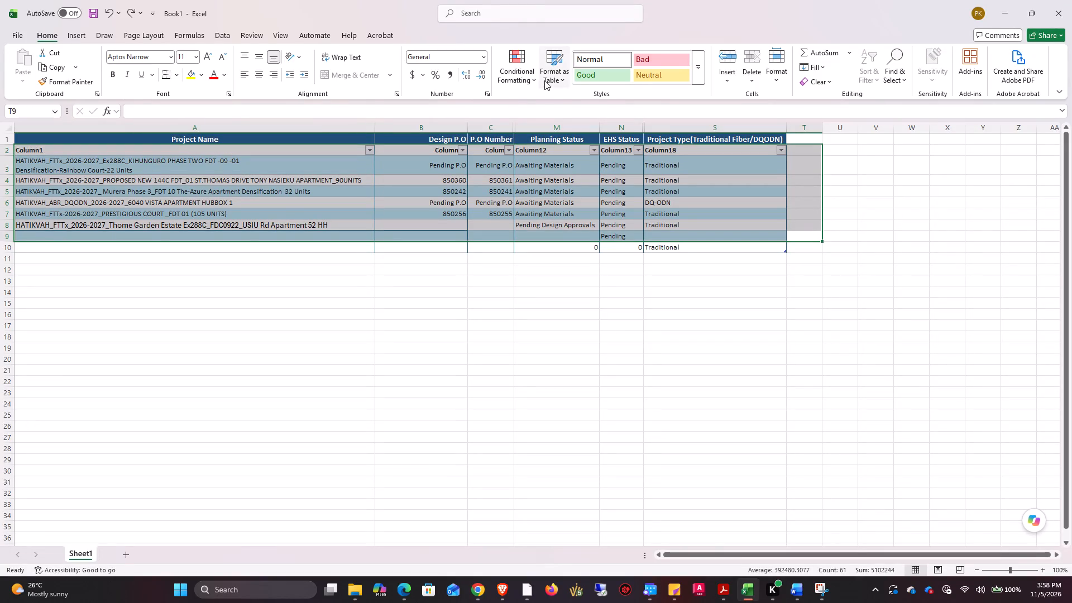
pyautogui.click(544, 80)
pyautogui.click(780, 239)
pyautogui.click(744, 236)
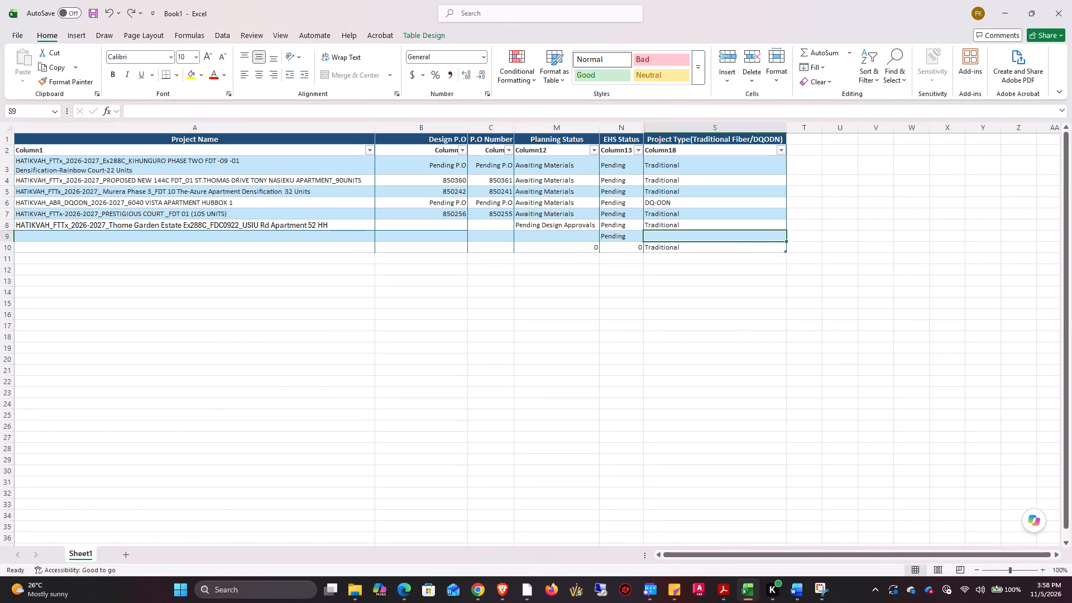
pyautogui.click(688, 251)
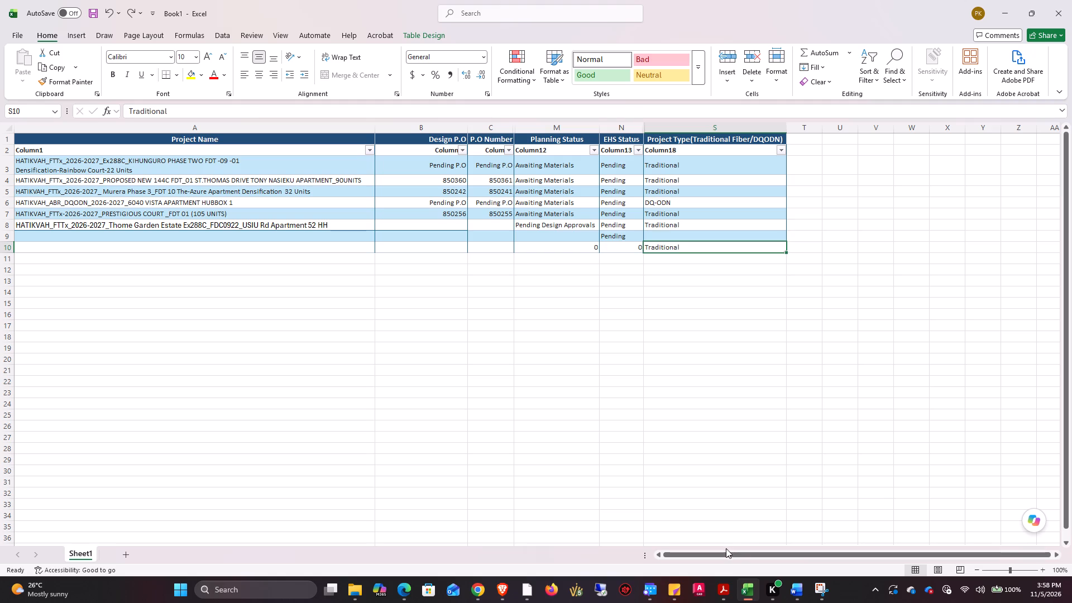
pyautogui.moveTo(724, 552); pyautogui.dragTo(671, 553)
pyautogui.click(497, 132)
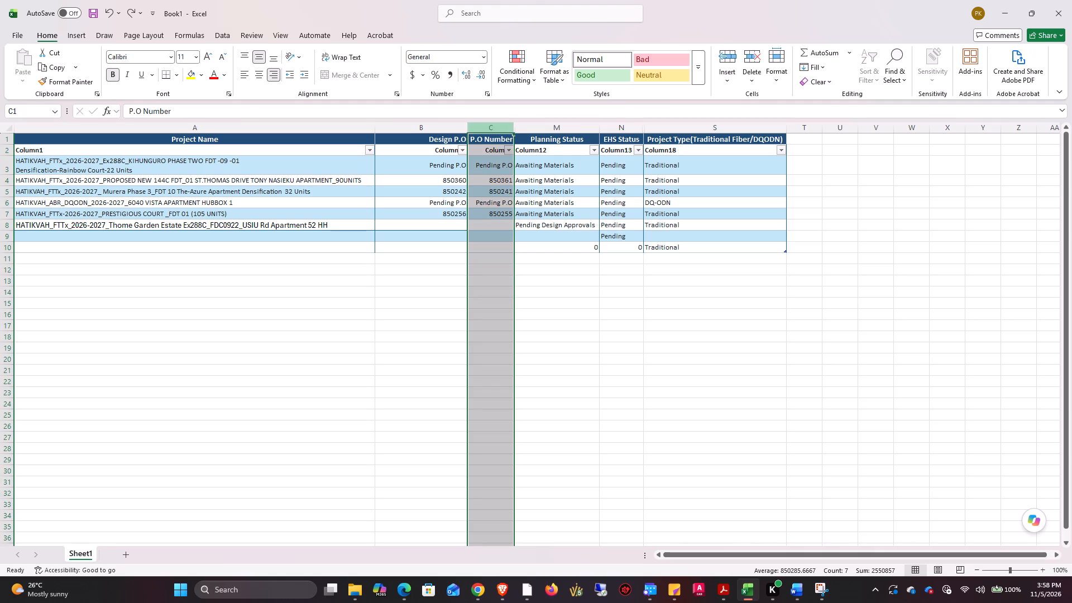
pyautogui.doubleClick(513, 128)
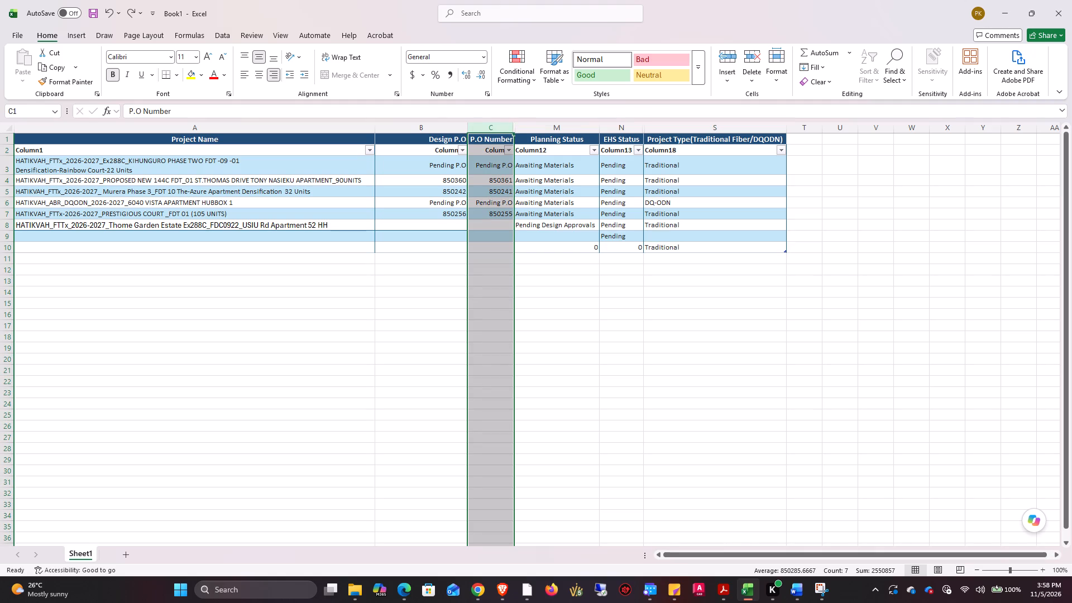
# Hide columns M and N, Planning Status and EHS Status.
pyautogui.click(523, 123)
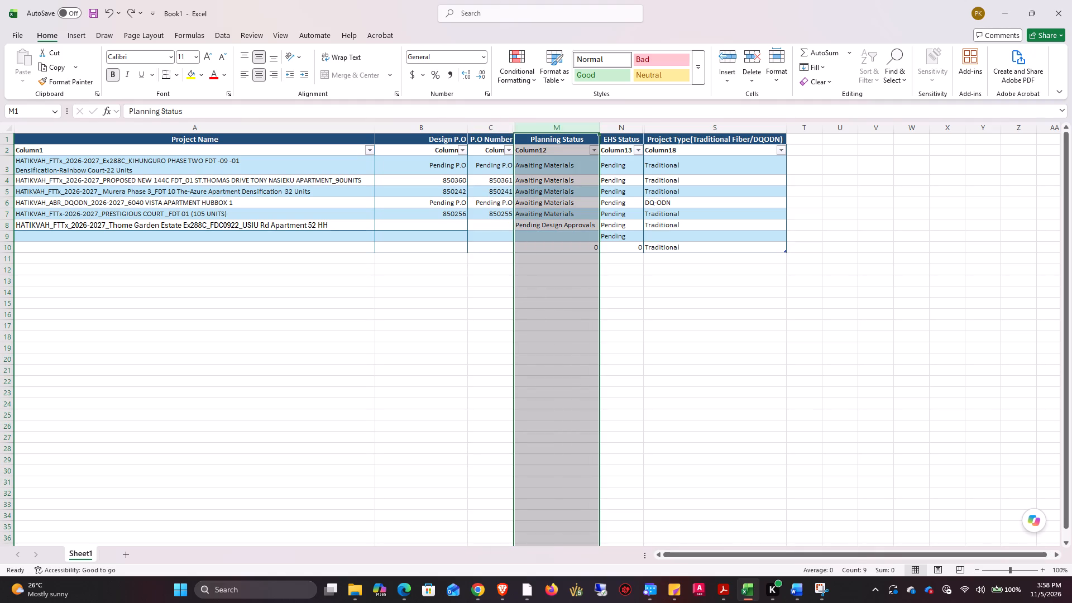
pyautogui.moveTo(668, 125); pyautogui.dragTo(561, 124)
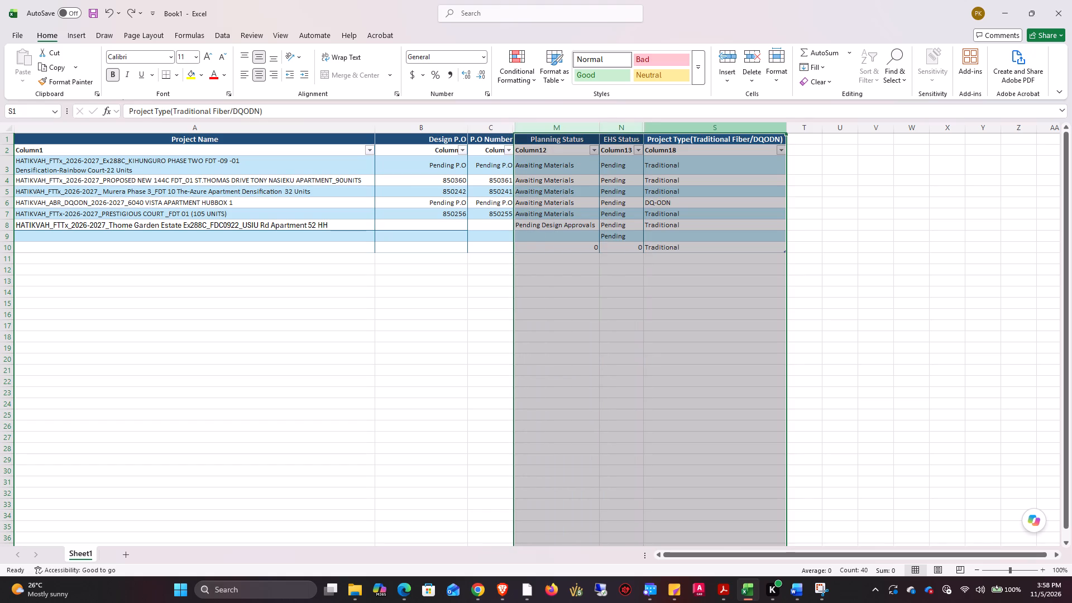
pyautogui.click(735, 128)
pyautogui.moveTo(631, 123); pyautogui.dragTo(631, 122)
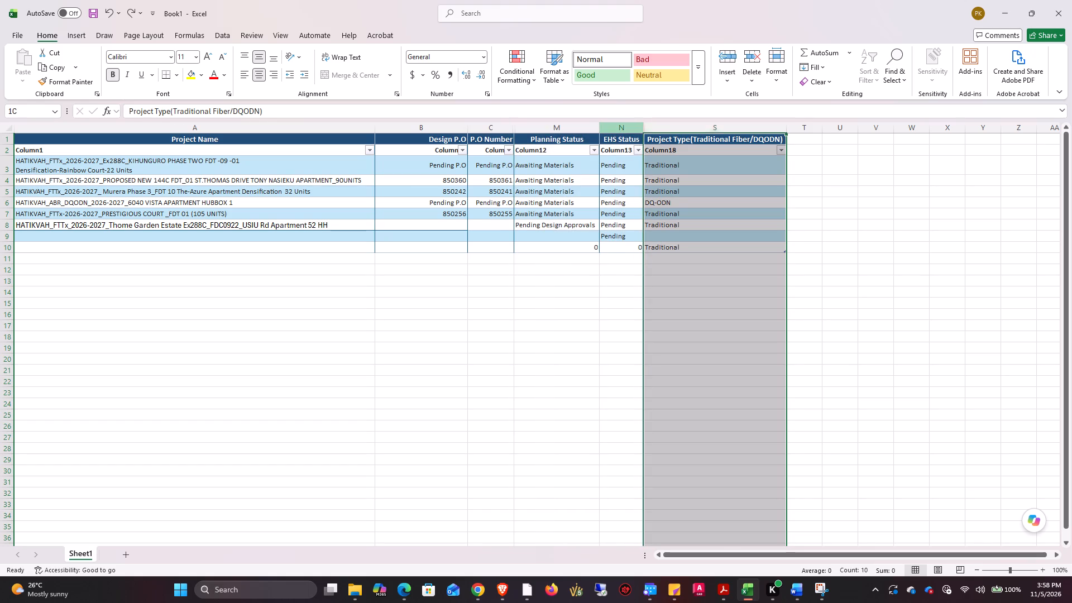
pyautogui.moveTo(631, 122); pyautogui.dragTo(541, 121)
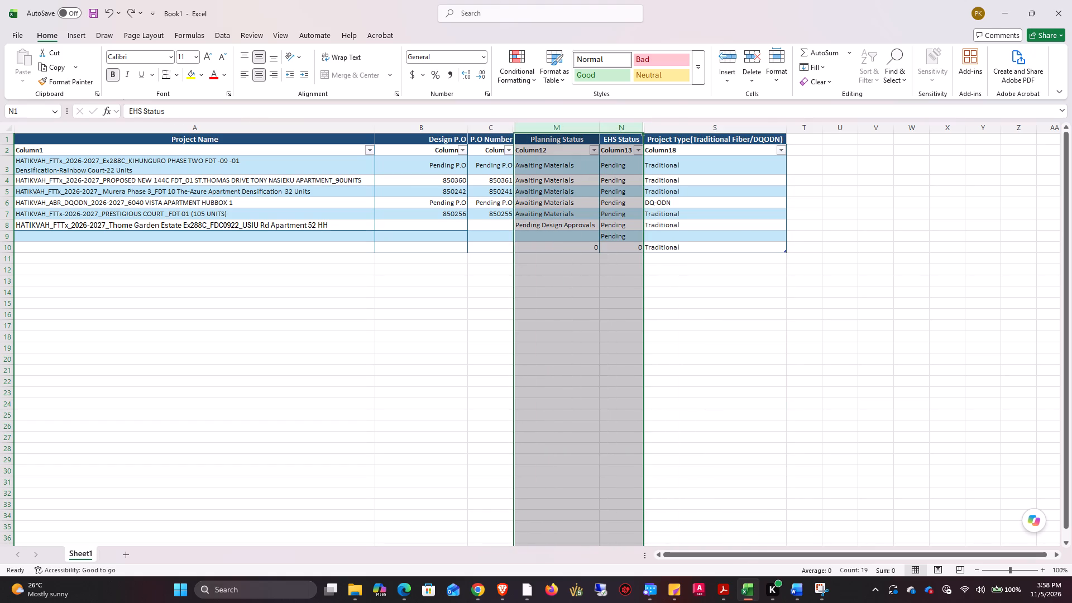
pyautogui.click(610, 125)
pyautogui.rightClick(610, 125)
pyautogui.click(569, 127)
pyautogui.moveTo(618, 130); pyautogui.dragTo(577, 127)
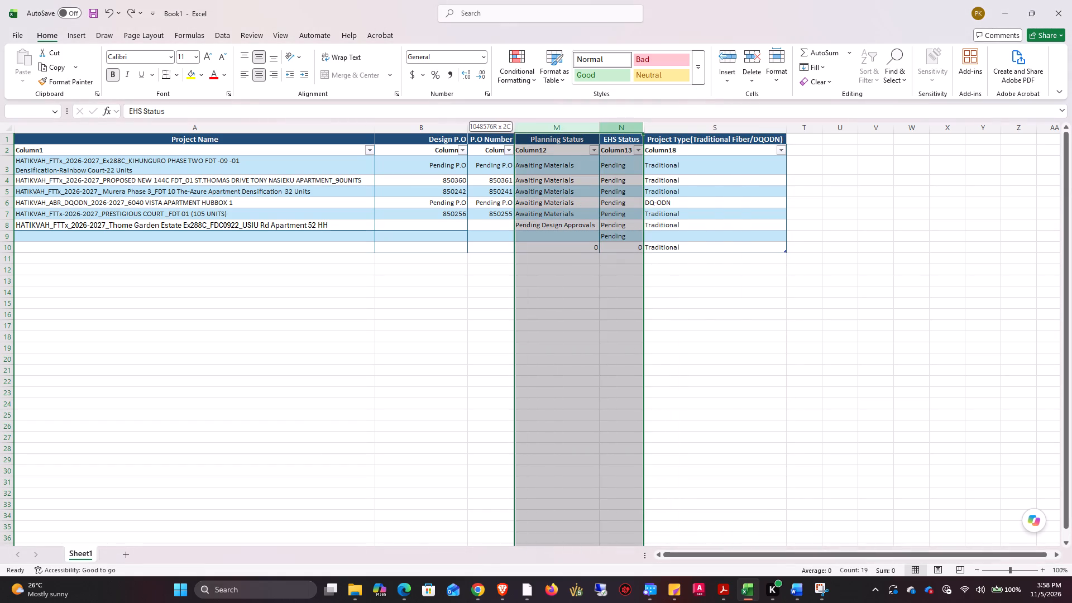
pyautogui.moveTo(577, 127); pyautogui.dragTo(564, 127)
pyautogui.rightClick(564, 127)
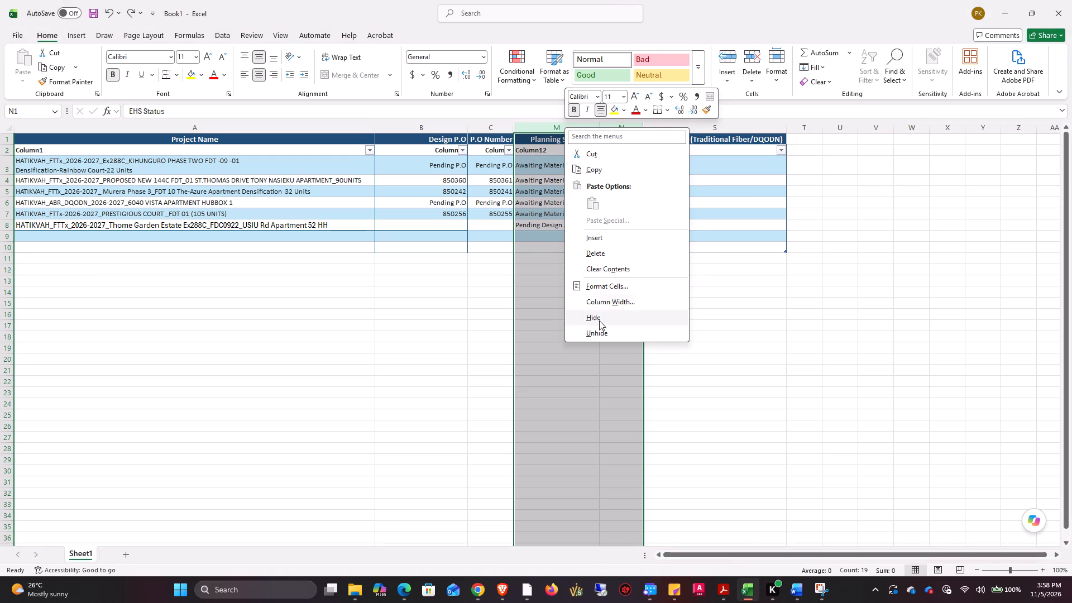
pyautogui.click(600, 320)
pyautogui.click(593, 176)
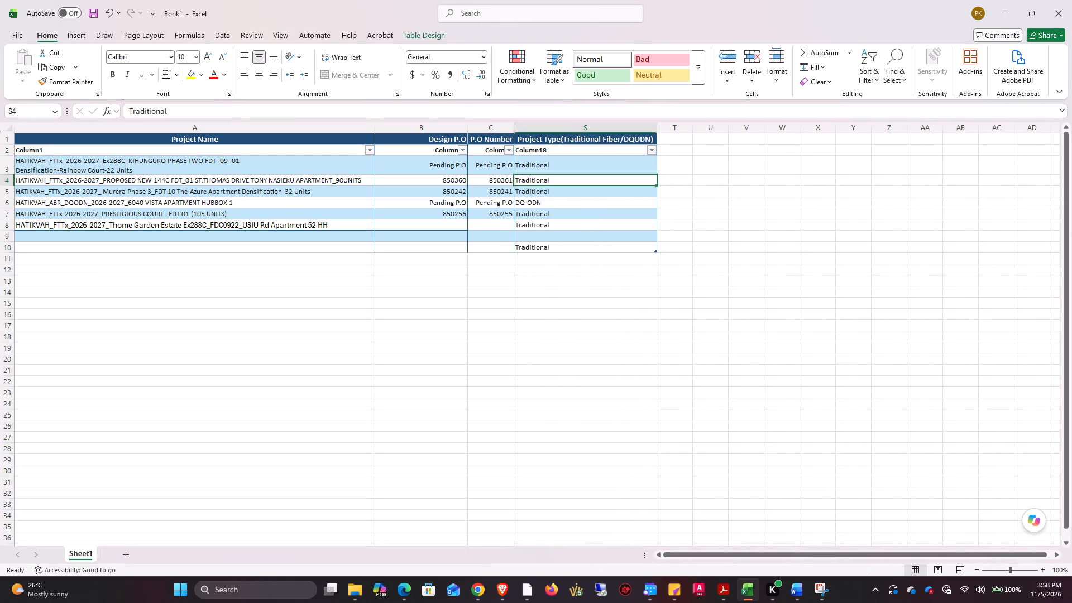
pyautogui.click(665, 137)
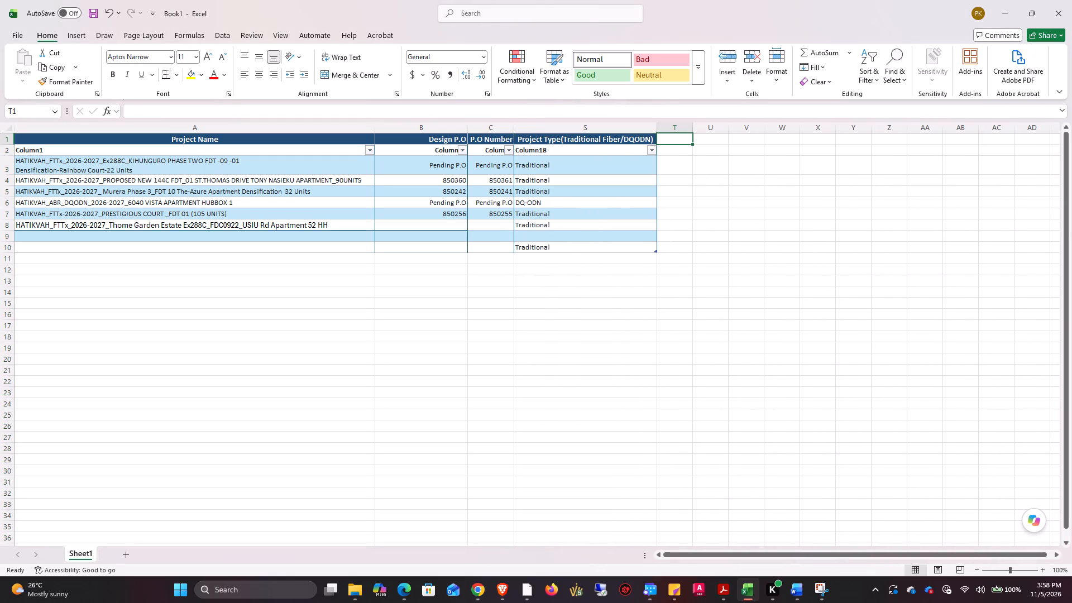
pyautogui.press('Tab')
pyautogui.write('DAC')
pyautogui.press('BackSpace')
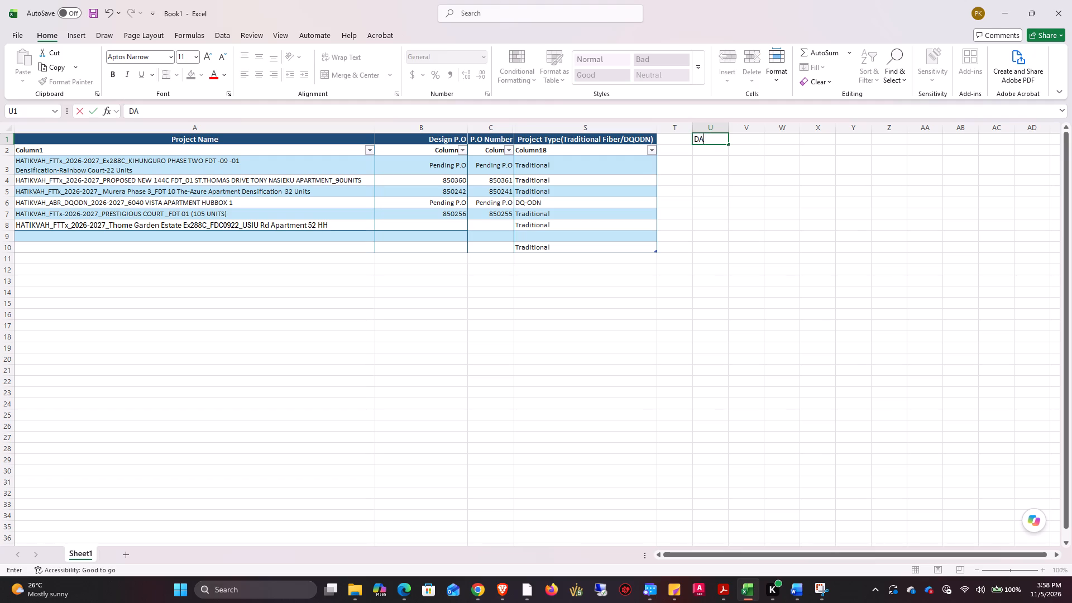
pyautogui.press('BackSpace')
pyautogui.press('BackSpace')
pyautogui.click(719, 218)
# Enter the header "DAC CHECKLIST" in cell T1, beside the Project Type column.
pyautogui.click(684, 136)
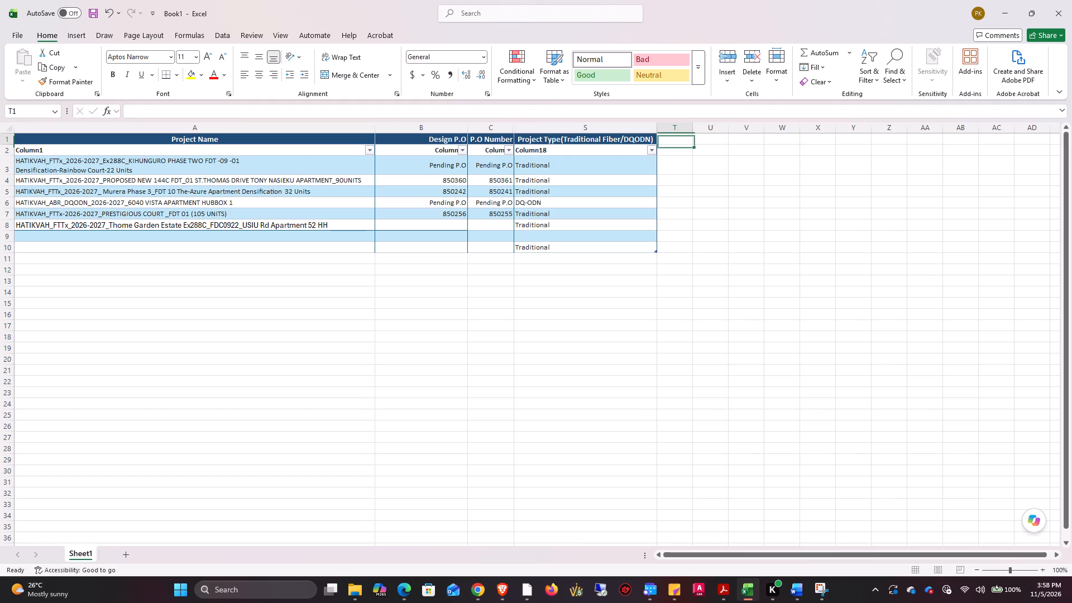
pyautogui.write('DAC')
pyautogui.press('space')
pyautogui.write('CHE')
pyautogui.write('CKLIS')
pyautogui.press('t')
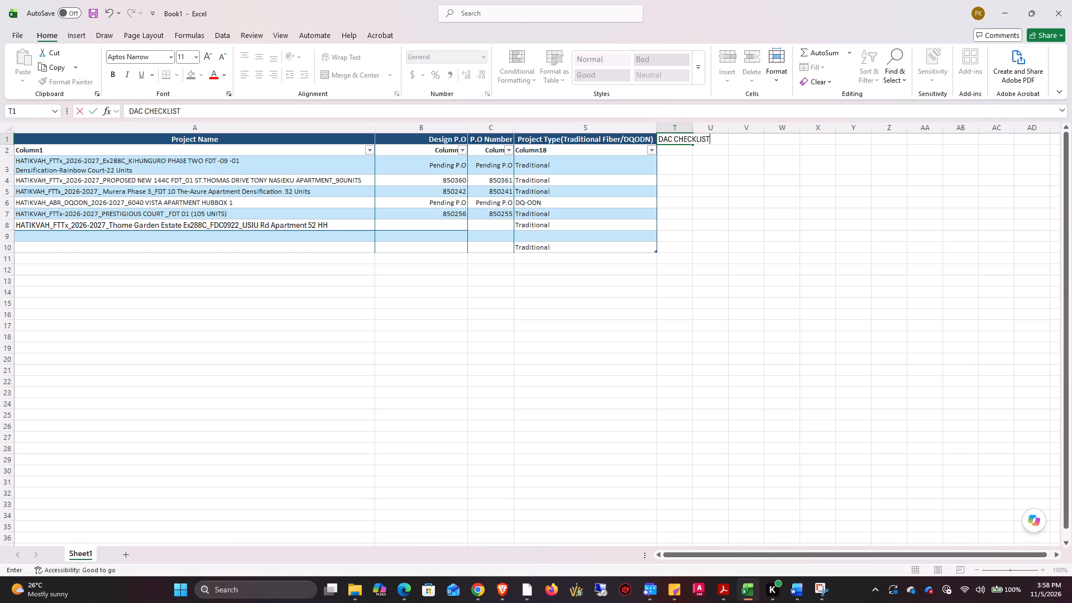
pyautogui.click(707, 172)
# Enter the header "DAC" in cell U1.
pyautogui.click(707, 127)
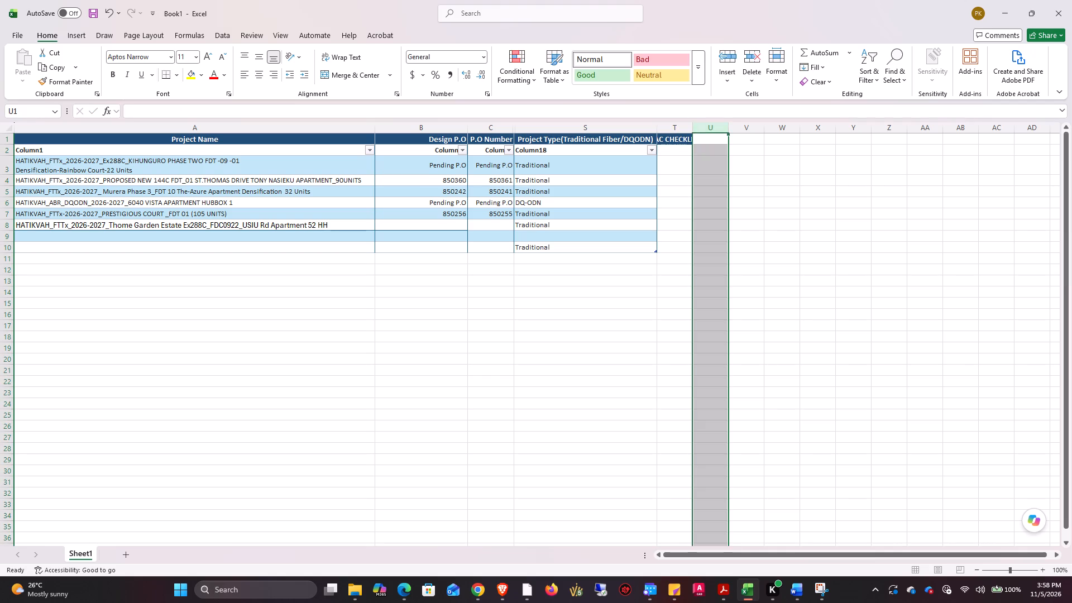
pyautogui.click(712, 140)
pyautogui.write('OAC')
pyautogui.press('space')
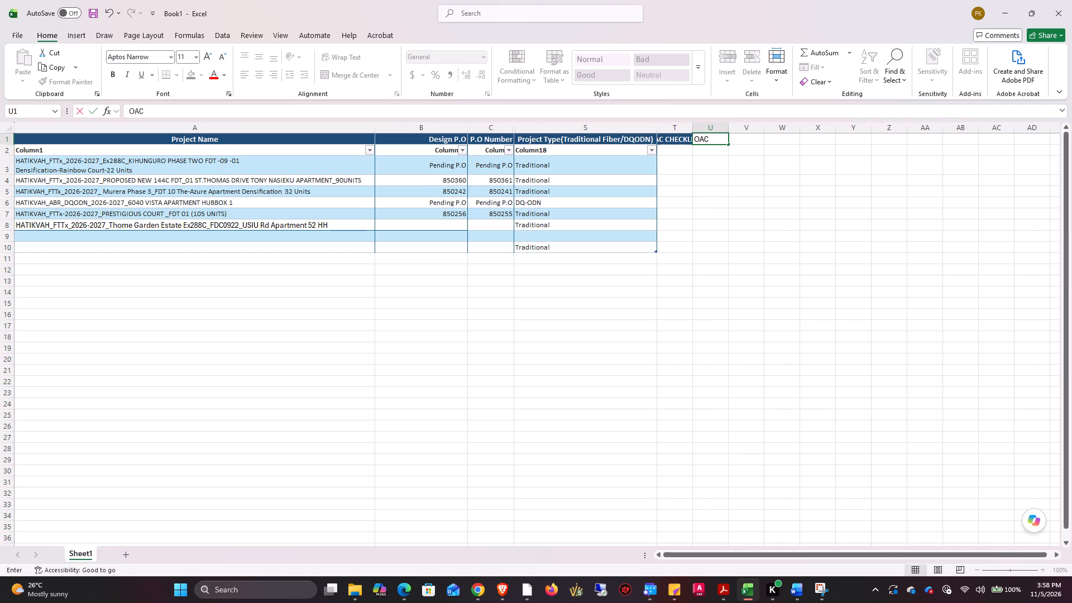
pyautogui.press('BackSpace')
pyautogui.press('BackSpace')
pyautogui.press('BackSpace')
pyautogui.press('BackSpace')
pyautogui.write('DAC')
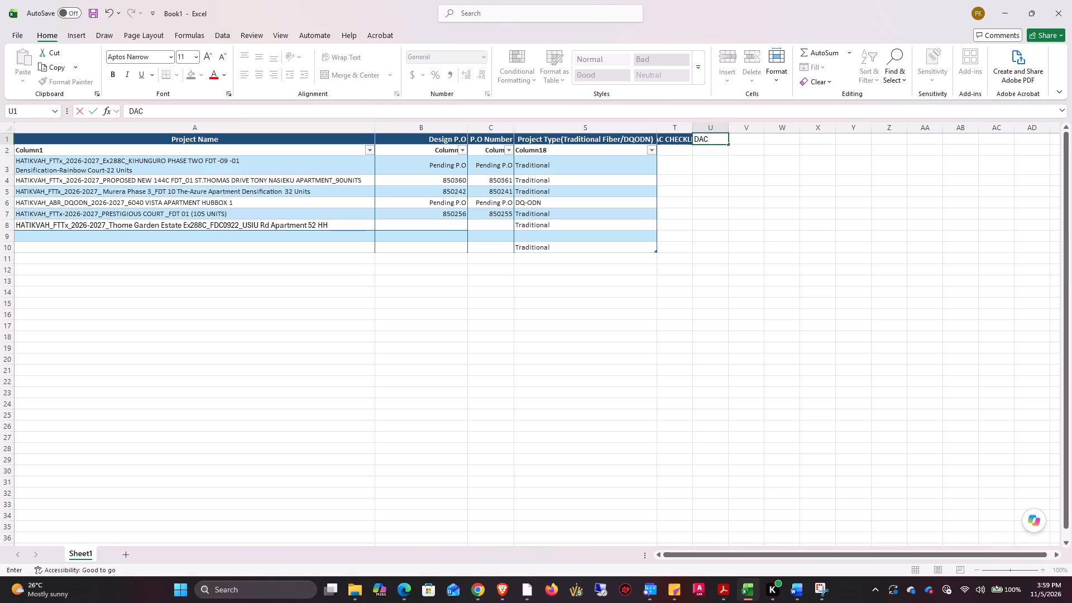
pyautogui.click(729, 142)
# Enter the headers "OAC CHECKLIST" in cell V1 and "OAC" in cell W1.
pyautogui.click(738, 140)
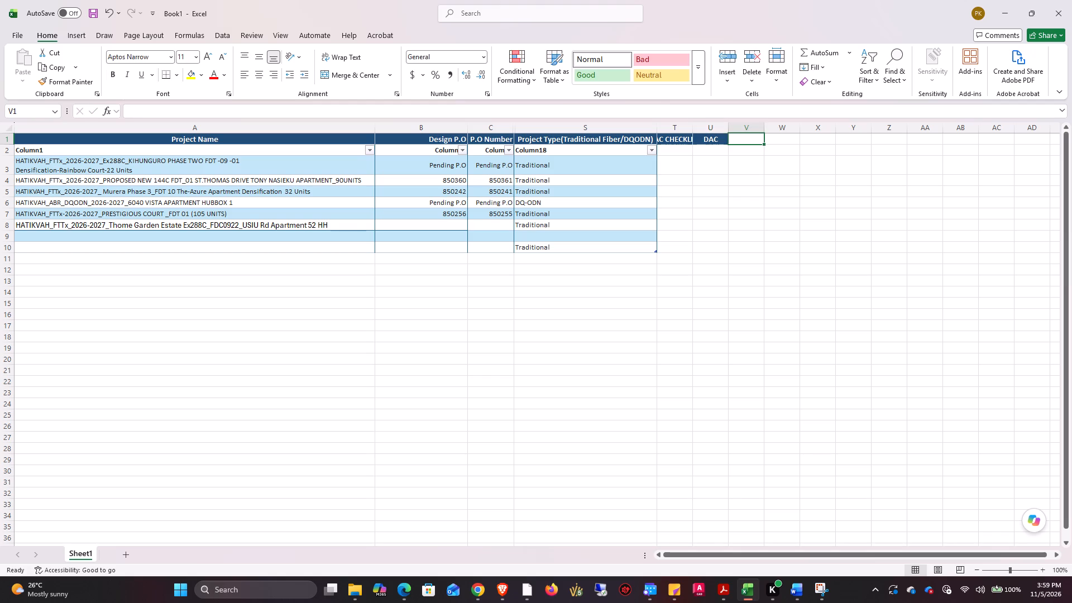
pyautogui.write('OAC')
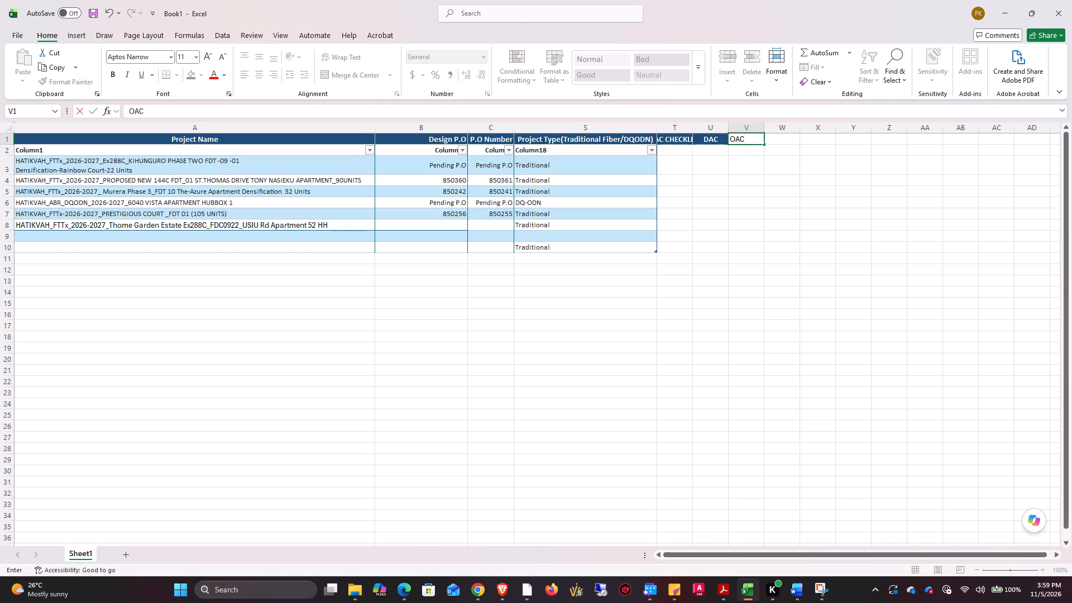
pyautogui.press('space')
pyautogui.write('c')
pyautogui.press('BackSpace')
pyautogui.press('BackSpace')
pyautogui.press('space')
pyautogui.write('CHECKLIS')
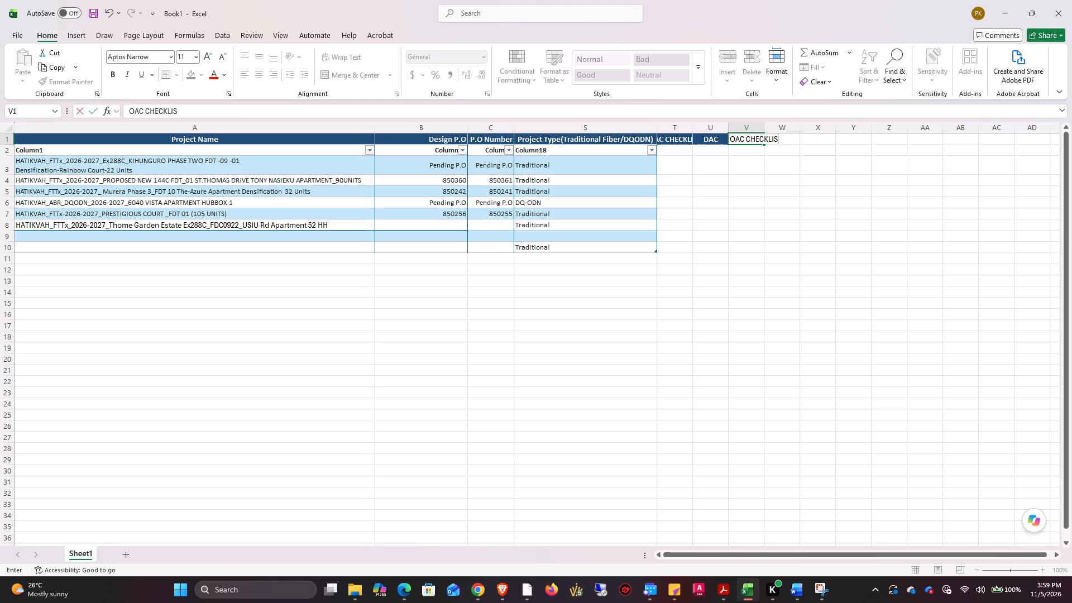
pyautogui.press('t')
pyautogui.click(753, 173)
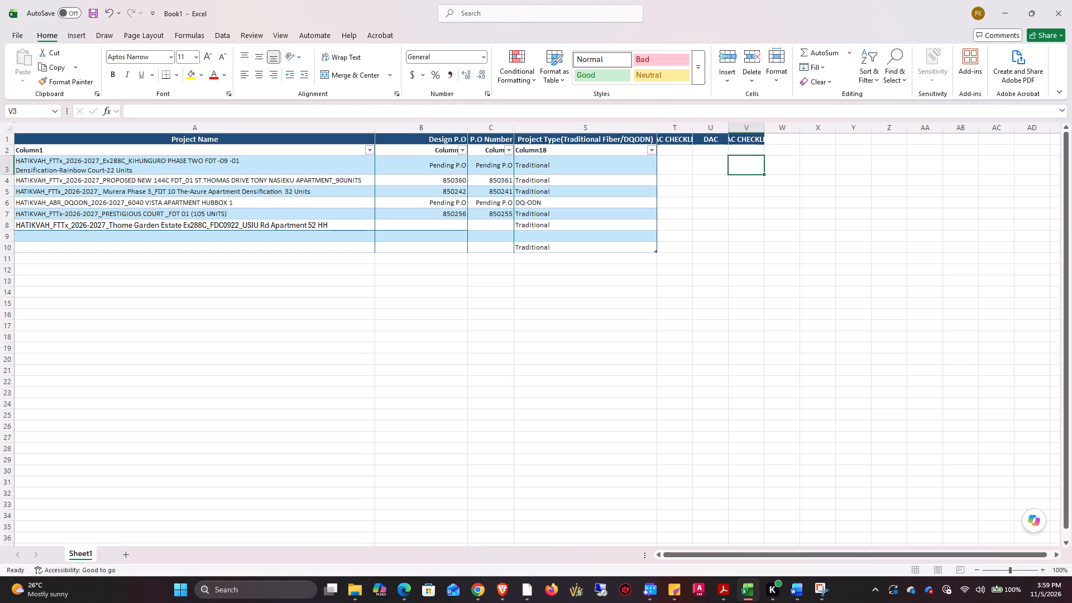
pyautogui.click(770, 137)
pyautogui.write('OAC')
pyautogui.click(739, 174)
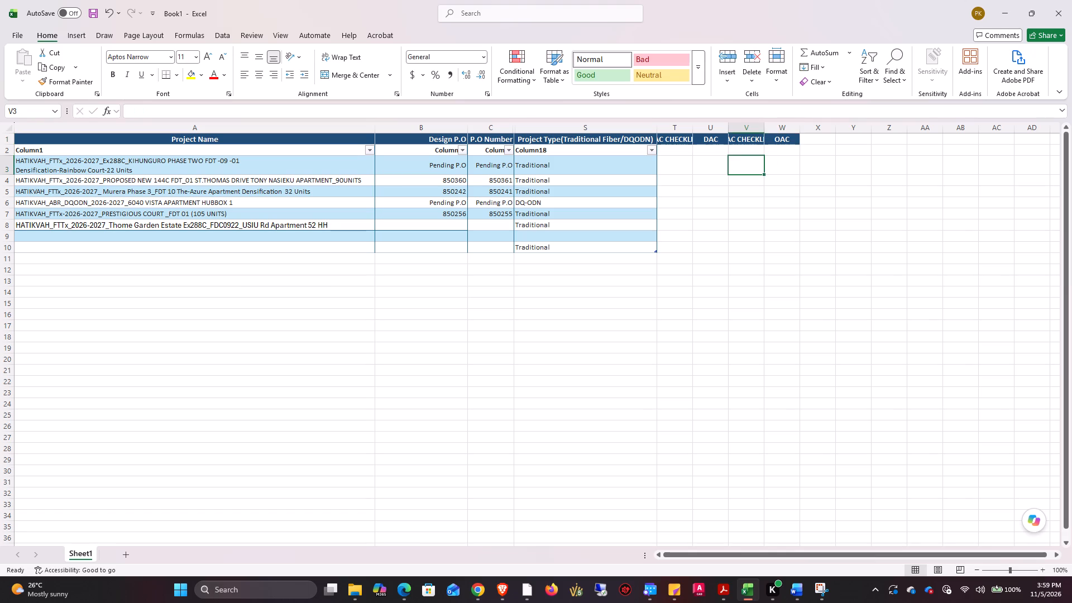
# Enter the headers "FAC CHECLIST" in cell X1 and "FAC" in cell Y1.
pyautogui.click(813, 136)
pyautogui.write('FA')
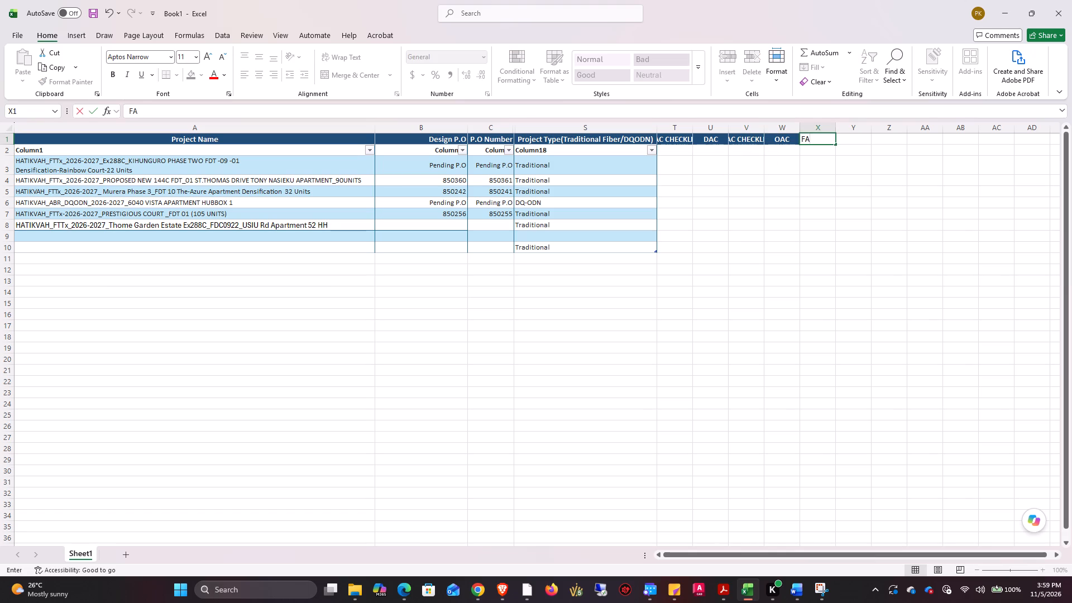
pyautogui.write('C CHECK')
pyautogui.press('BackSpace')
pyautogui.write('LIST')
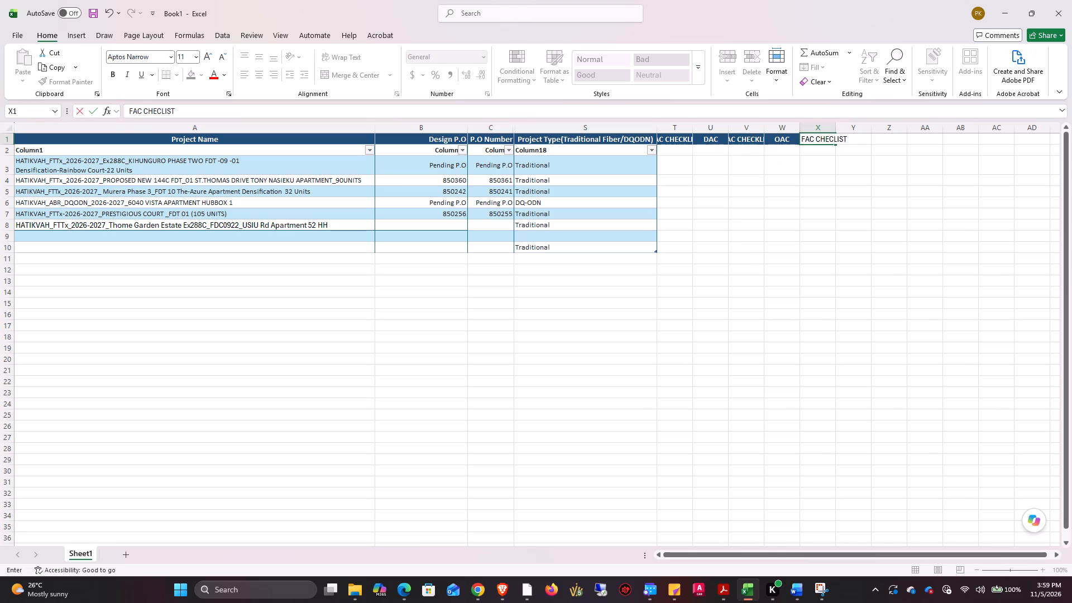
pyautogui.click(843, 274)
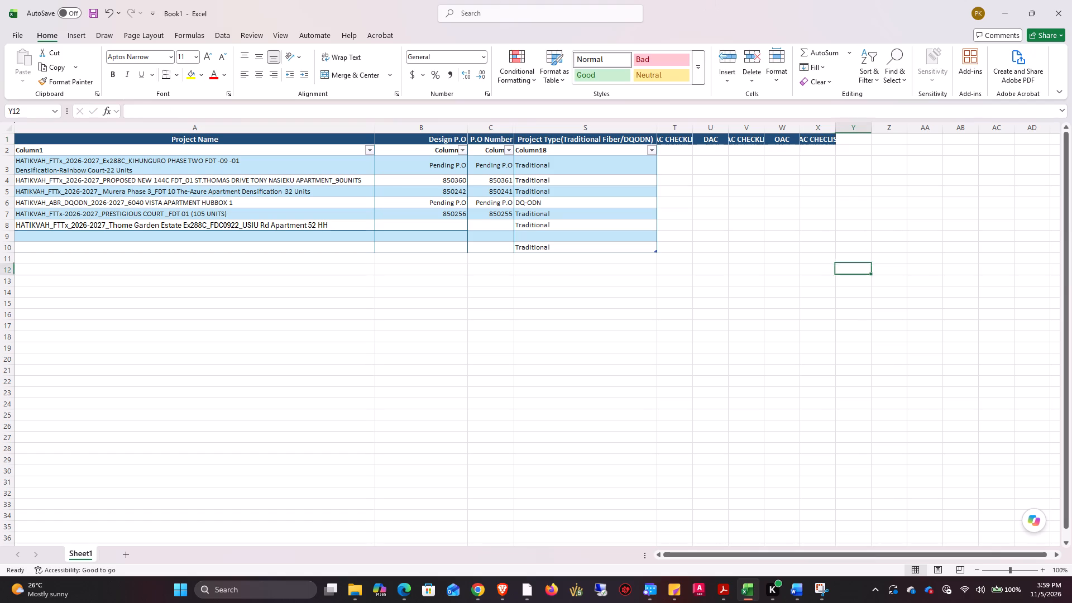
pyautogui.click(853, 140)
pyautogui.write('FAC')
pyautogui.click(767, 151)
# Enter "PENDING" in cell W2 under OAC, fill it down through row 10, and extend the fill across to column Y.
pyautogui.click(717, 143)
pyautogui.click(741, 146)
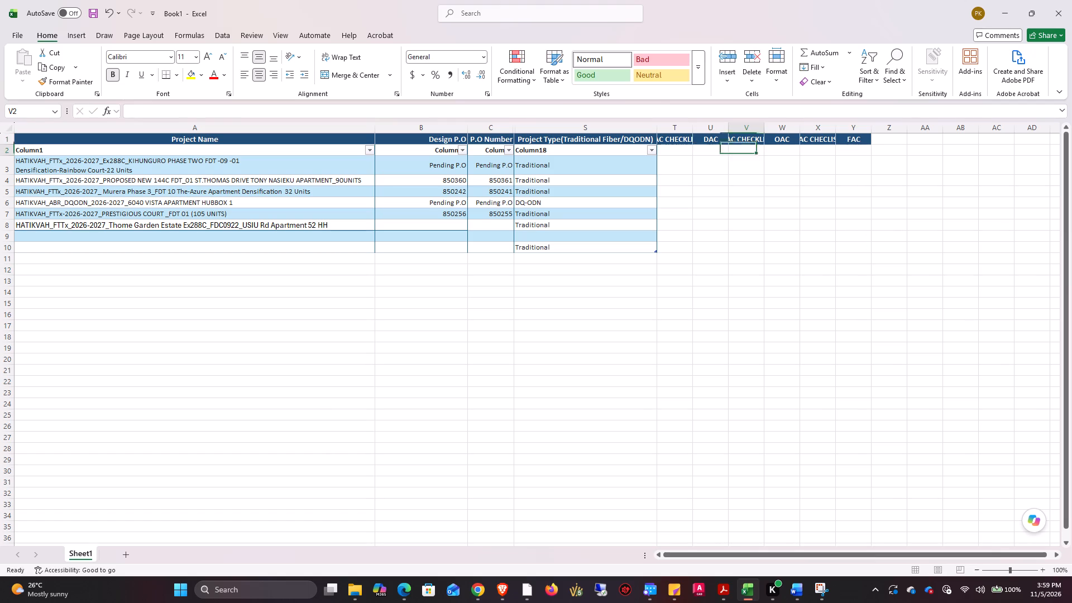
pyautogui.click(784, 150)
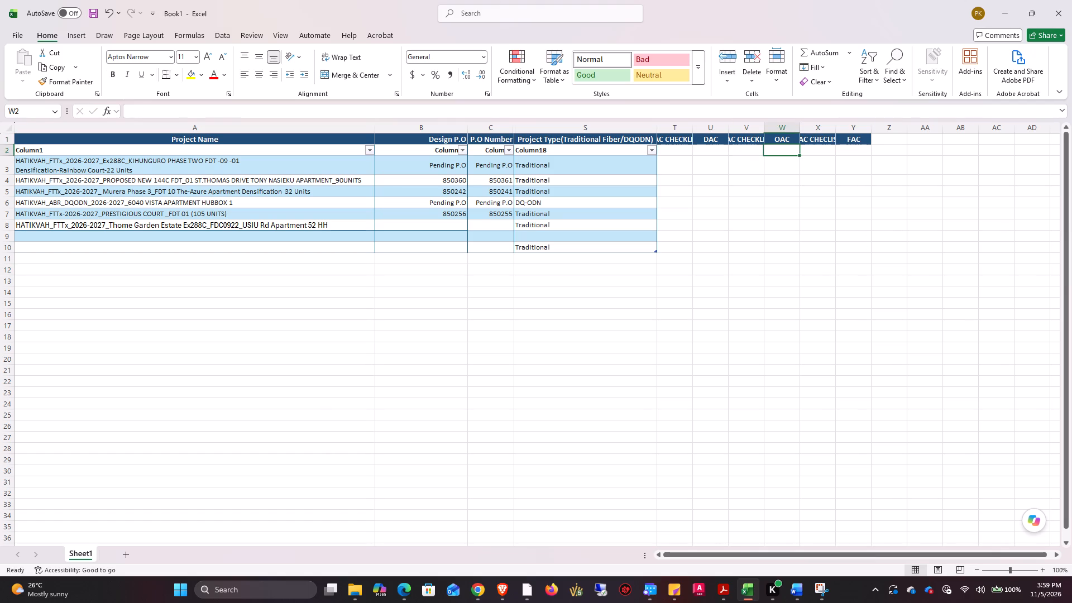
pyautogui.write('PENDIN')
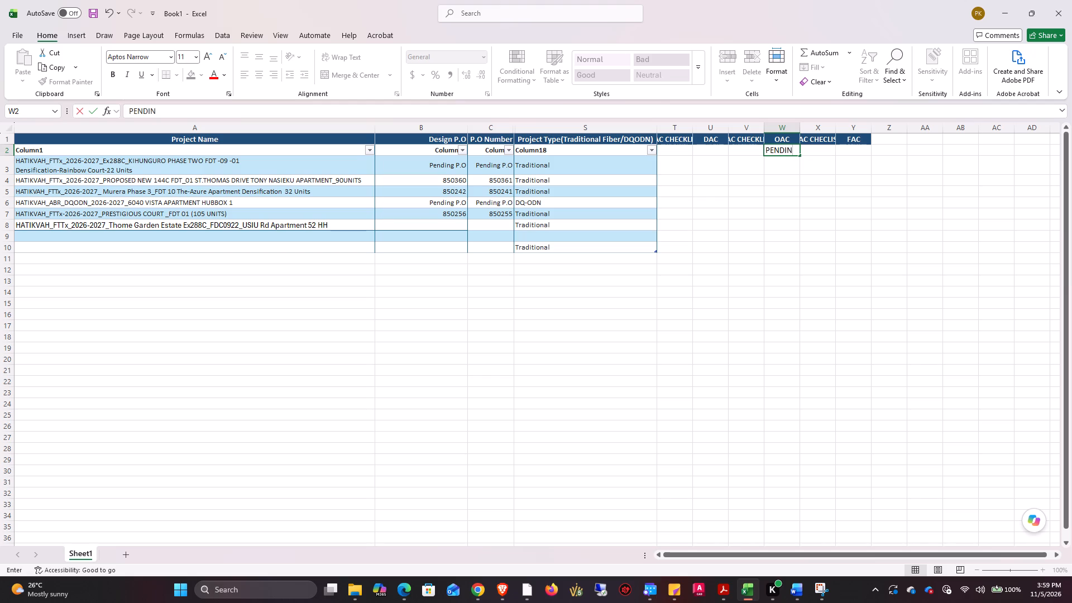
pyautogui.press('g')
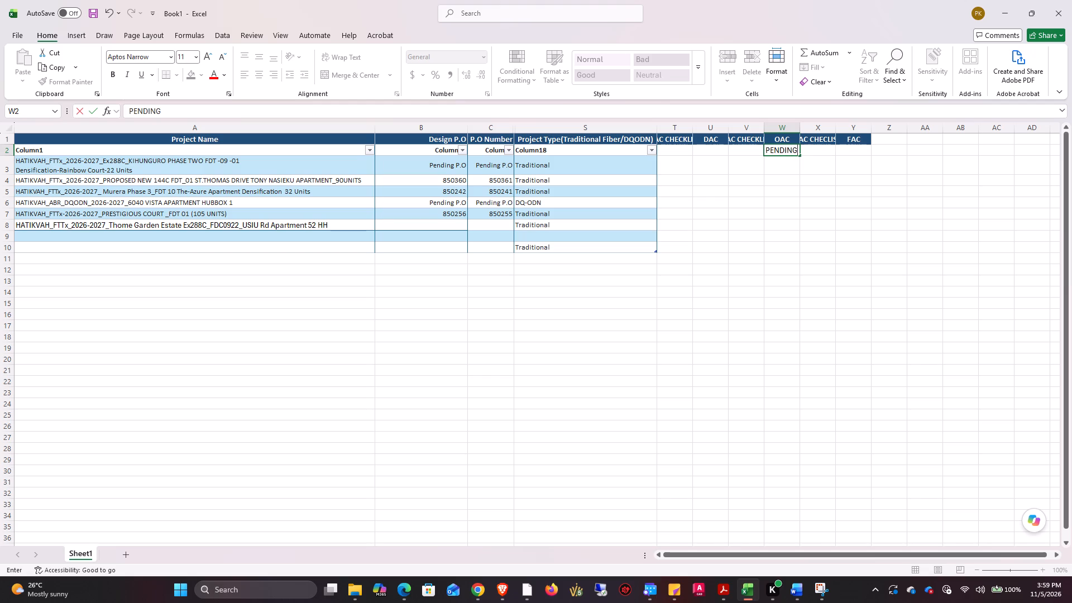
pyautogui.click(741, 226)
pyautogui.click(781, 148)
pyautogui.moveTo(801, 154); pyautogui.dragTo(810, 180)
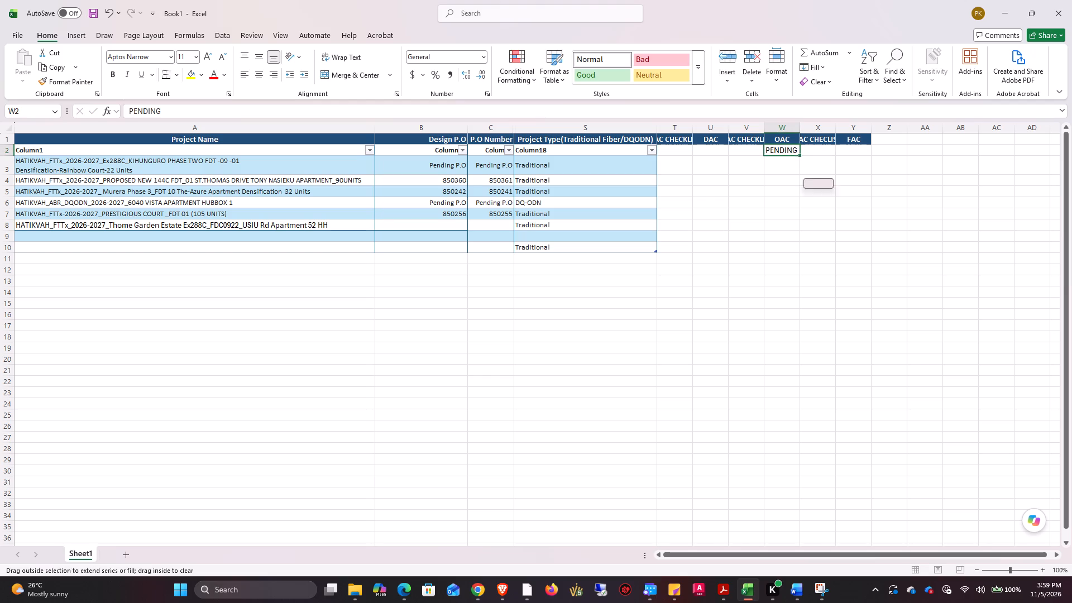
pyautogui.moveTo(810, 180); pyautogui.dragTo(863, 252)
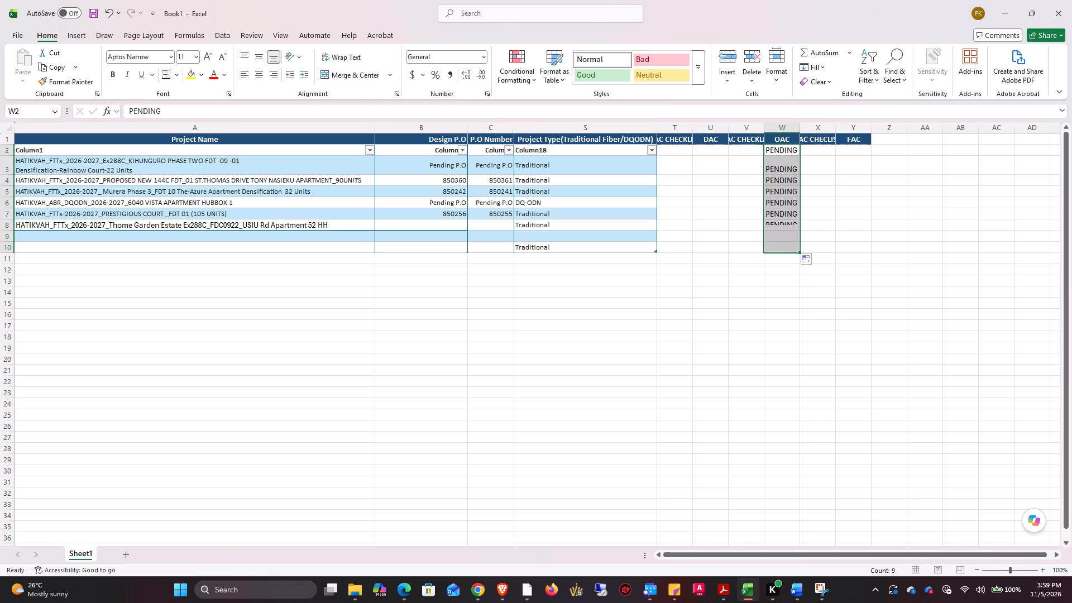
pyautogui.moveTo(800, 252); pyautogui.dragTo(867, 251)
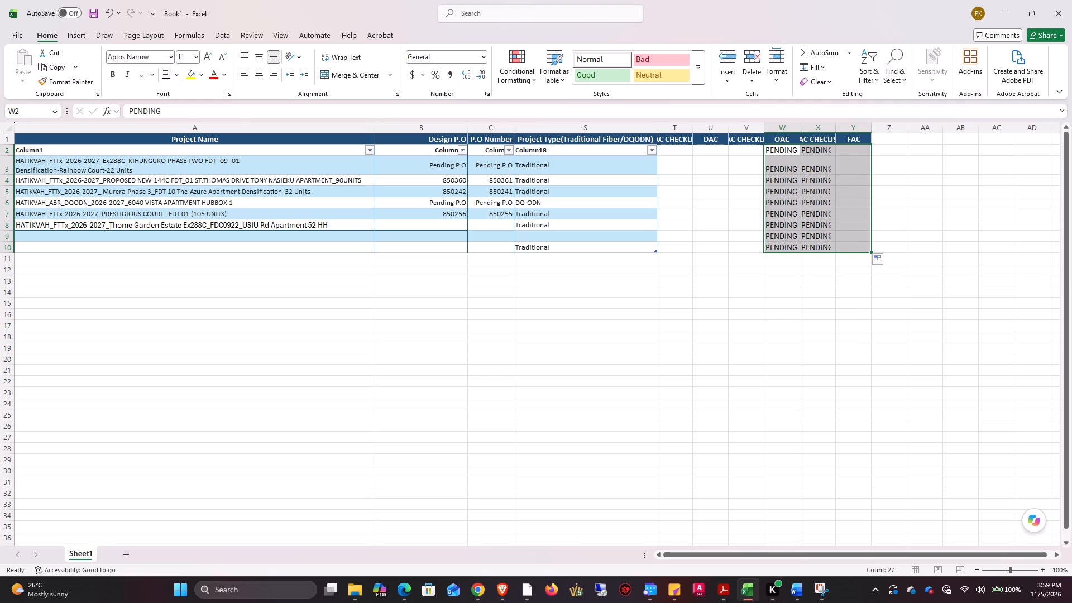
# Copy the formatting of the Project Type column S onto columns T through Y with Format Painter.
pyautogui.click(535, 229)
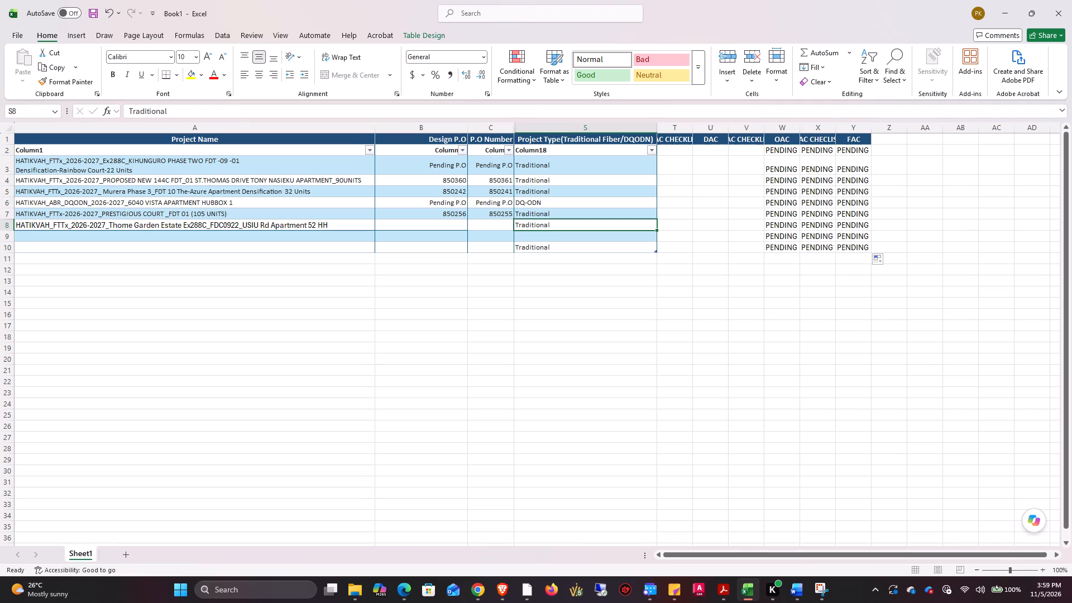
pyautogui.click(562, 122)
pyautogui.click(68, 84)
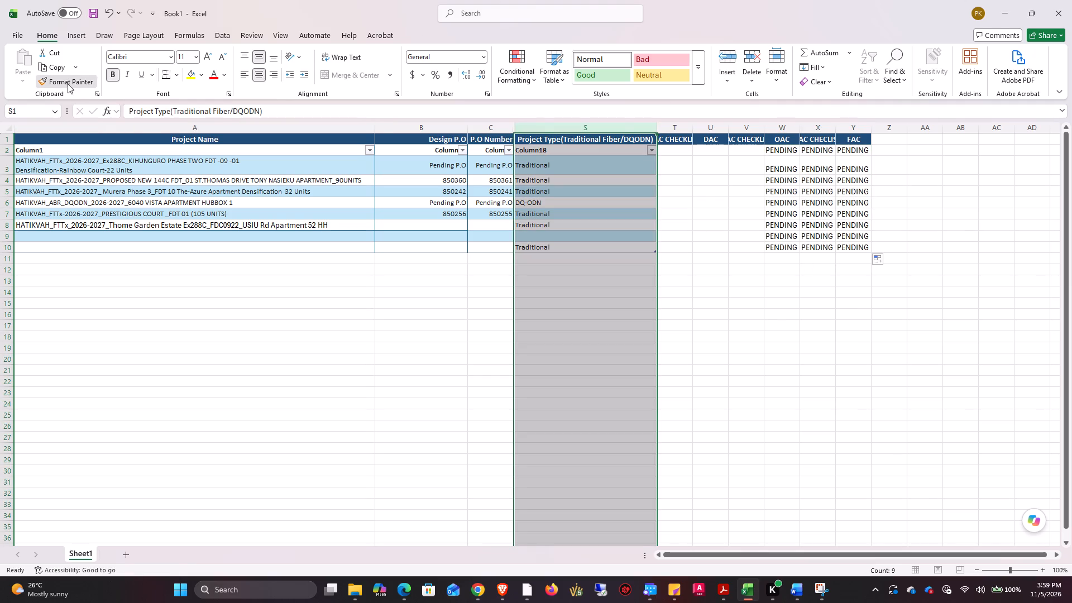
pyautogui.moveTo(853, 124); pyautogui.dragTo(681, 128)
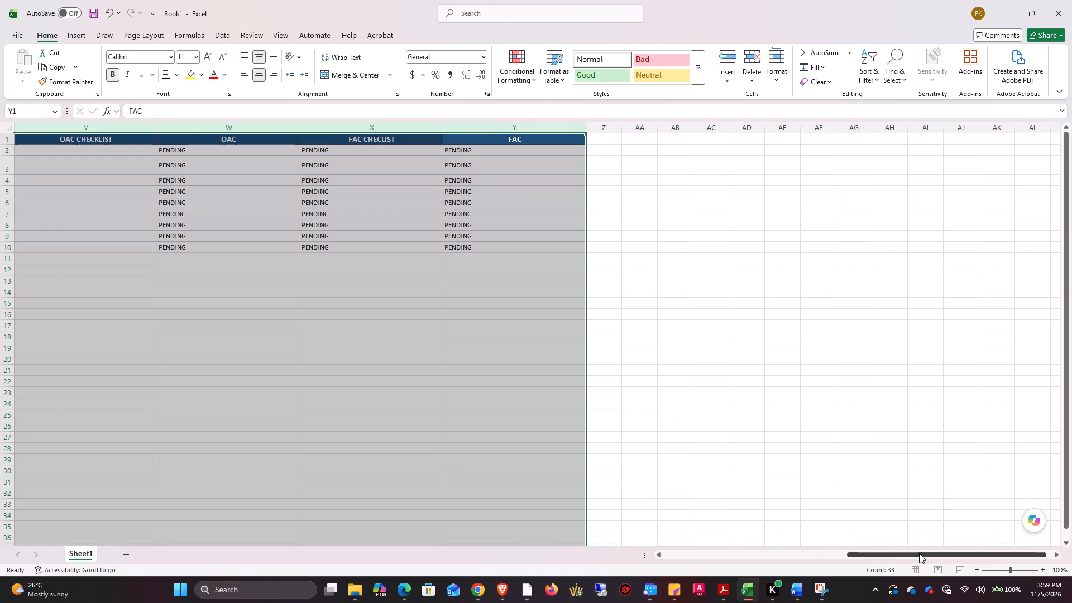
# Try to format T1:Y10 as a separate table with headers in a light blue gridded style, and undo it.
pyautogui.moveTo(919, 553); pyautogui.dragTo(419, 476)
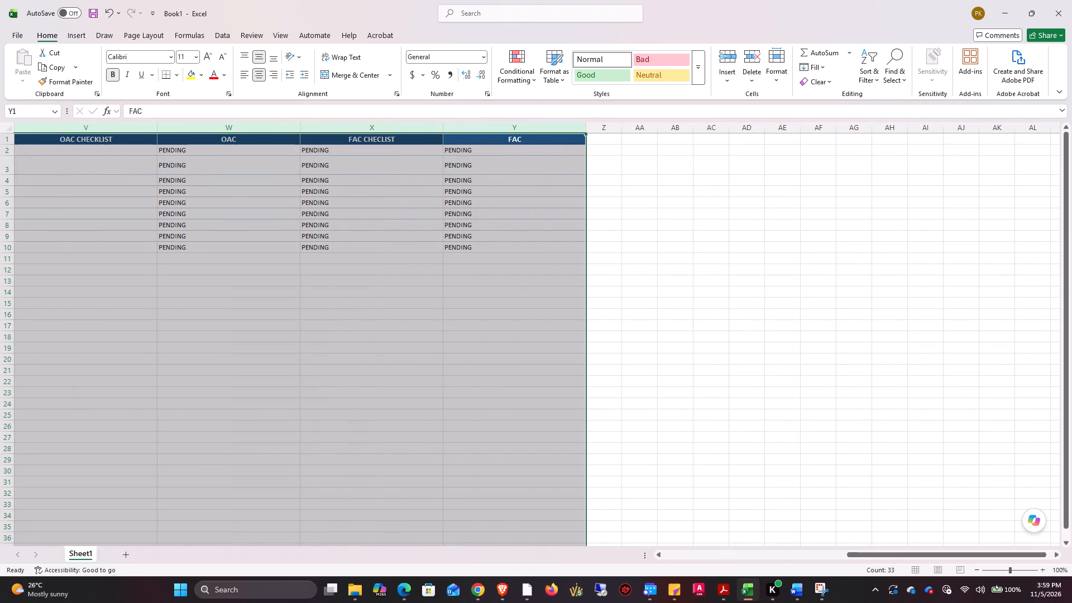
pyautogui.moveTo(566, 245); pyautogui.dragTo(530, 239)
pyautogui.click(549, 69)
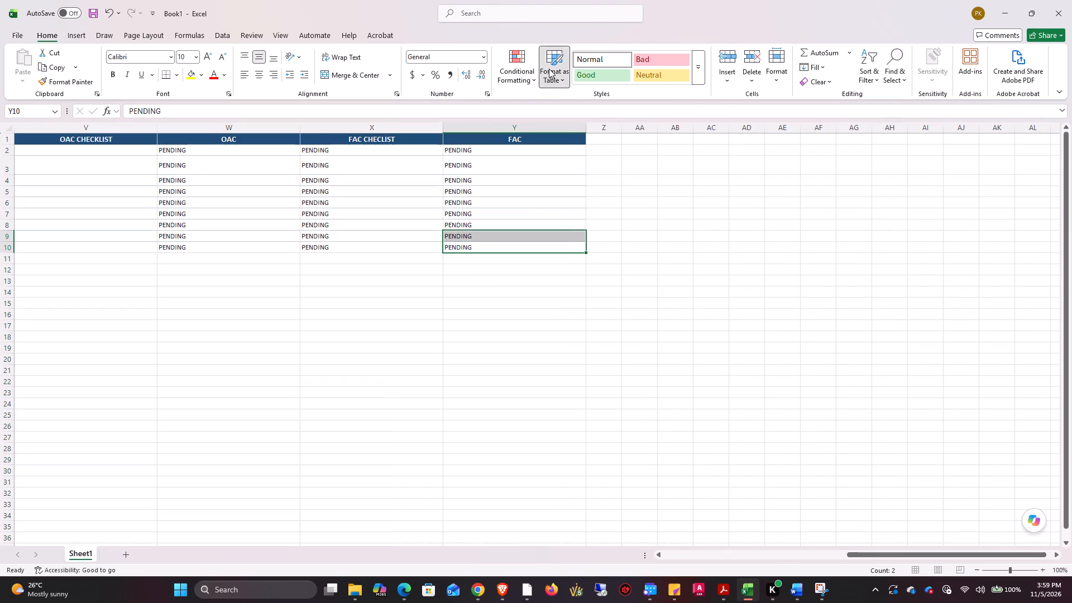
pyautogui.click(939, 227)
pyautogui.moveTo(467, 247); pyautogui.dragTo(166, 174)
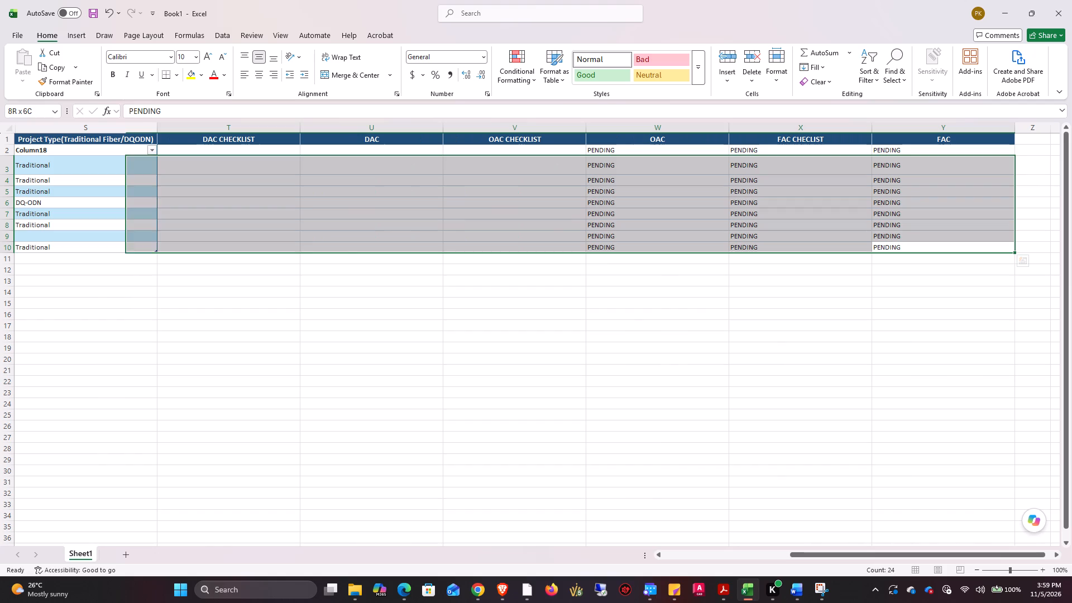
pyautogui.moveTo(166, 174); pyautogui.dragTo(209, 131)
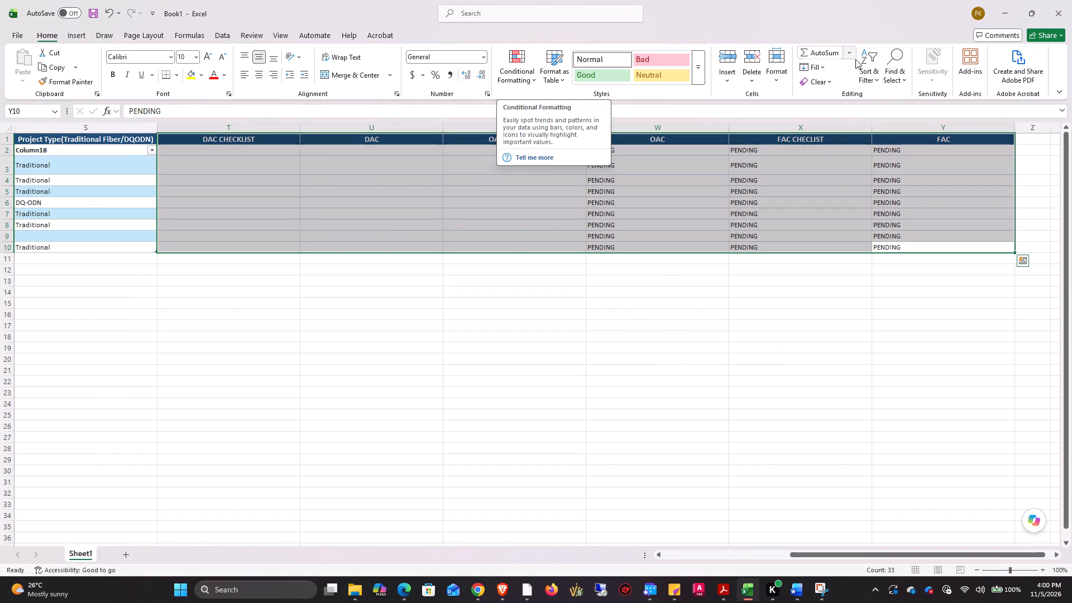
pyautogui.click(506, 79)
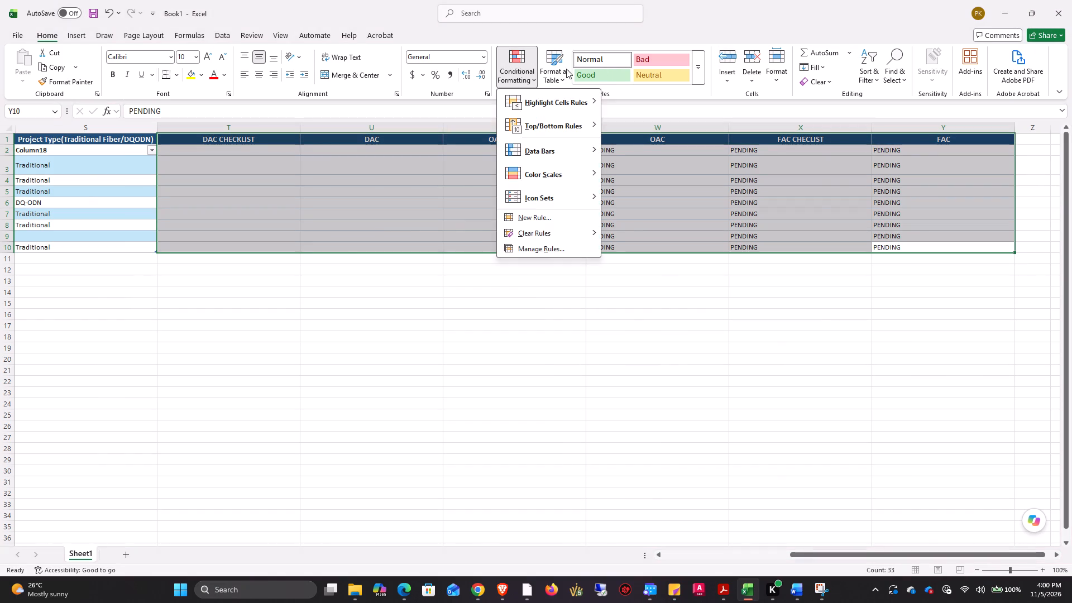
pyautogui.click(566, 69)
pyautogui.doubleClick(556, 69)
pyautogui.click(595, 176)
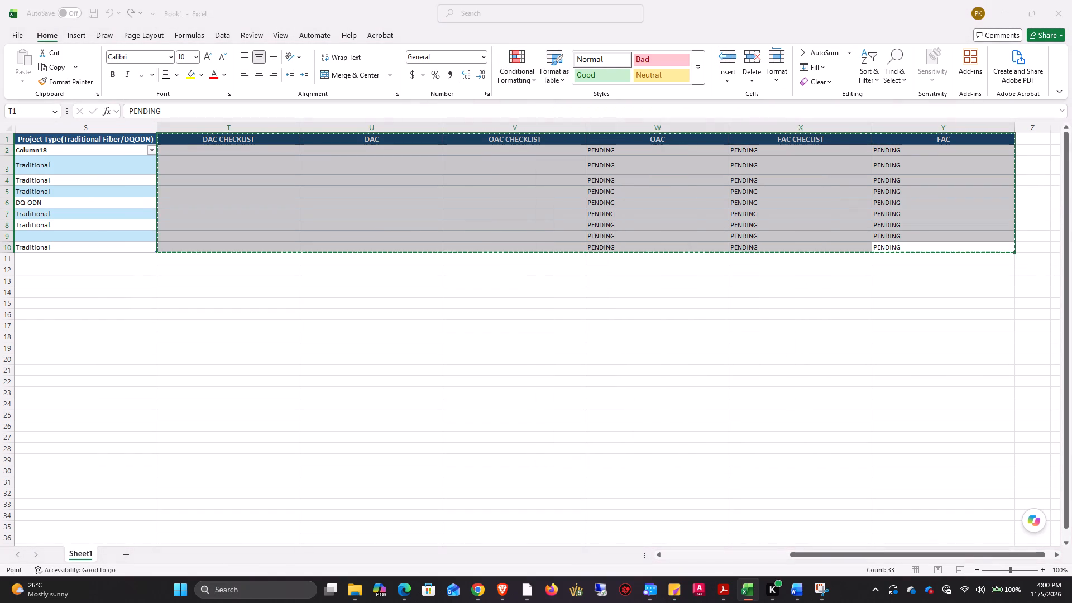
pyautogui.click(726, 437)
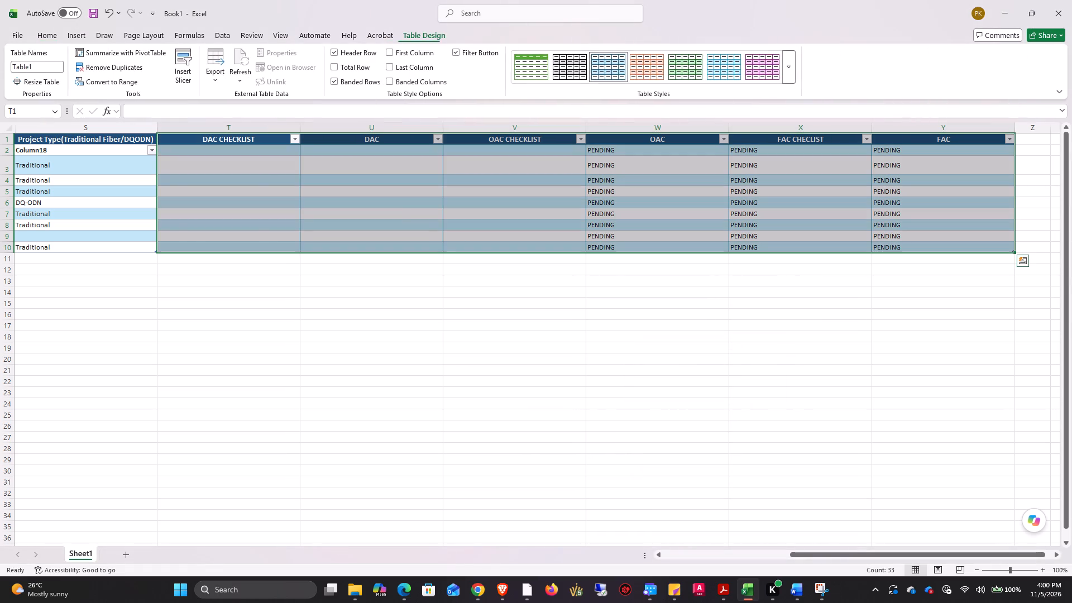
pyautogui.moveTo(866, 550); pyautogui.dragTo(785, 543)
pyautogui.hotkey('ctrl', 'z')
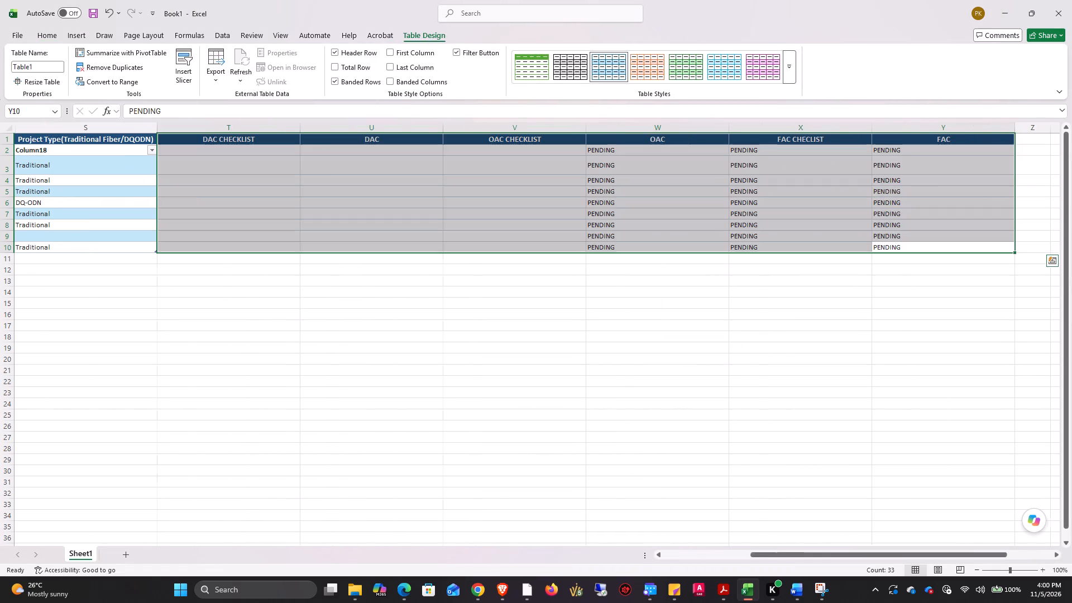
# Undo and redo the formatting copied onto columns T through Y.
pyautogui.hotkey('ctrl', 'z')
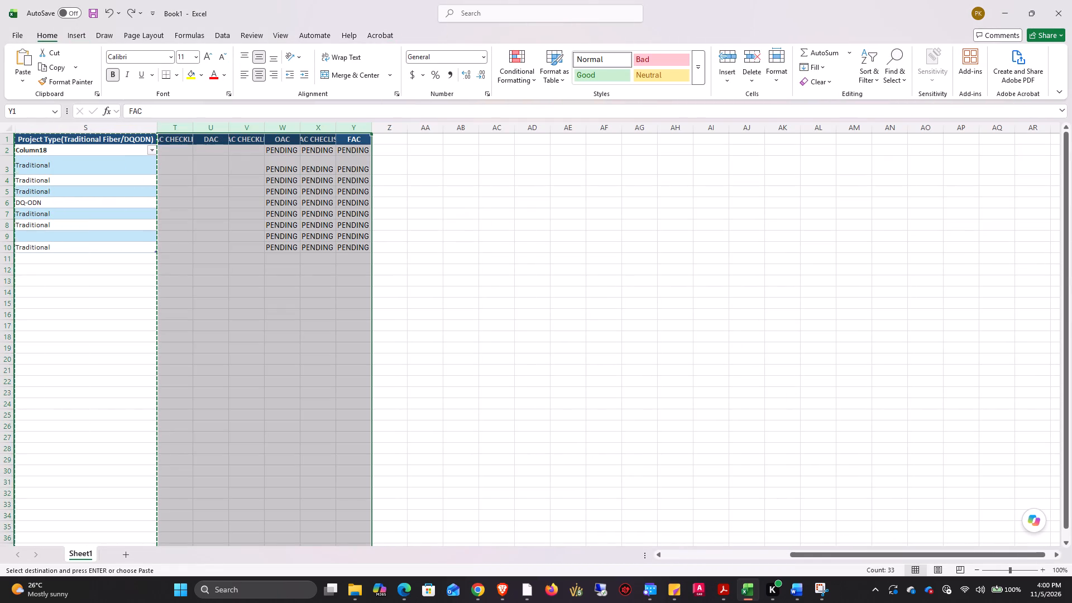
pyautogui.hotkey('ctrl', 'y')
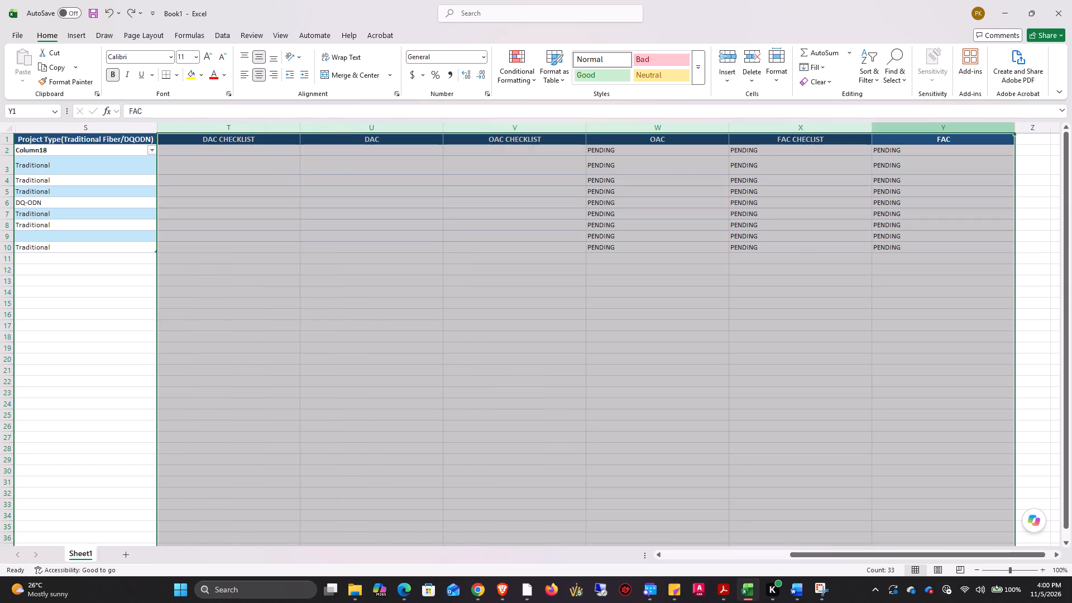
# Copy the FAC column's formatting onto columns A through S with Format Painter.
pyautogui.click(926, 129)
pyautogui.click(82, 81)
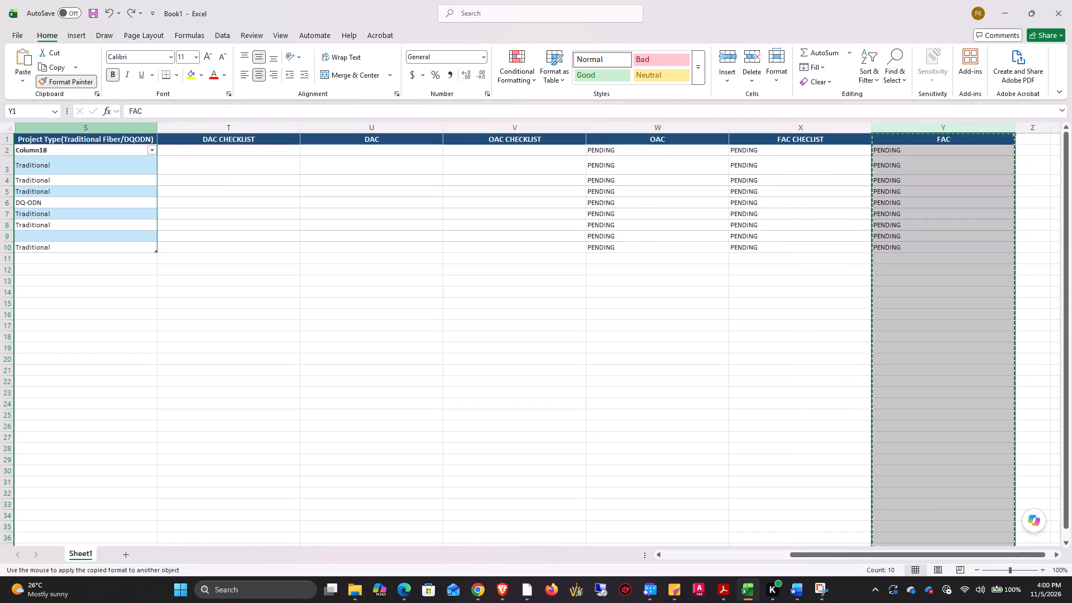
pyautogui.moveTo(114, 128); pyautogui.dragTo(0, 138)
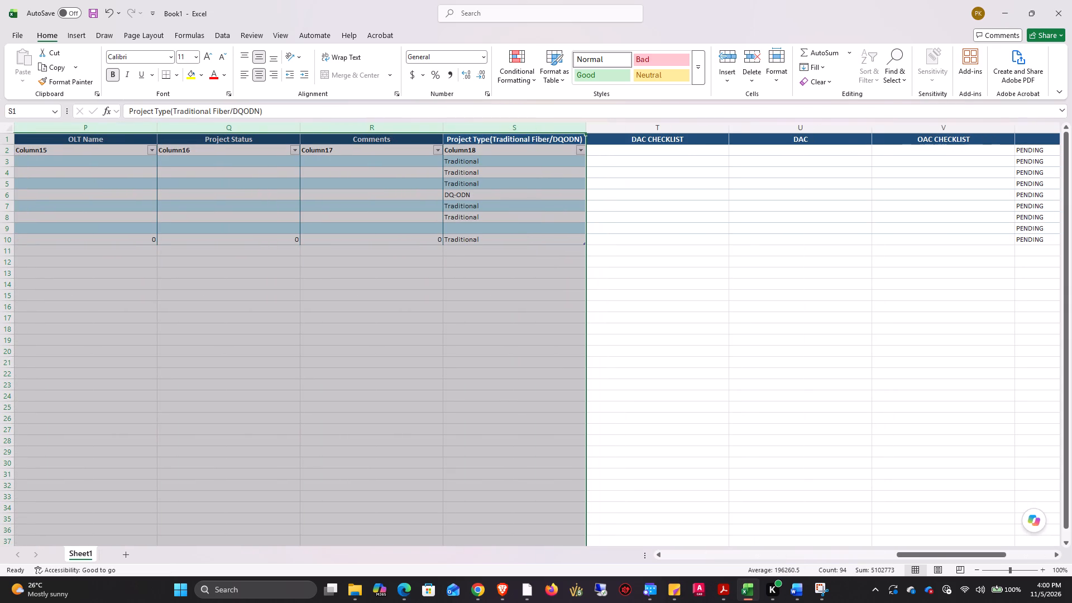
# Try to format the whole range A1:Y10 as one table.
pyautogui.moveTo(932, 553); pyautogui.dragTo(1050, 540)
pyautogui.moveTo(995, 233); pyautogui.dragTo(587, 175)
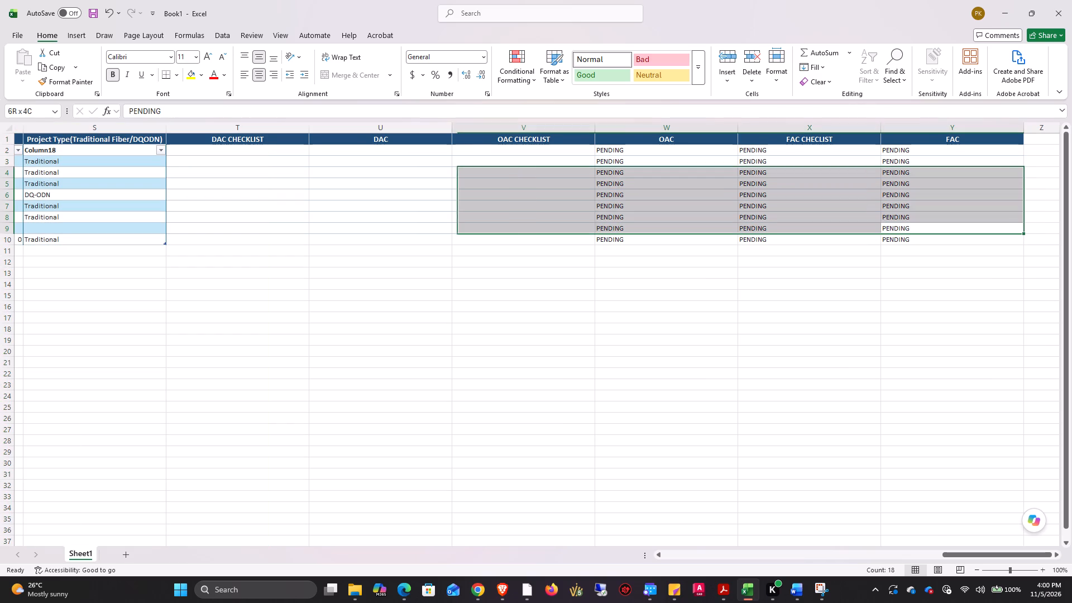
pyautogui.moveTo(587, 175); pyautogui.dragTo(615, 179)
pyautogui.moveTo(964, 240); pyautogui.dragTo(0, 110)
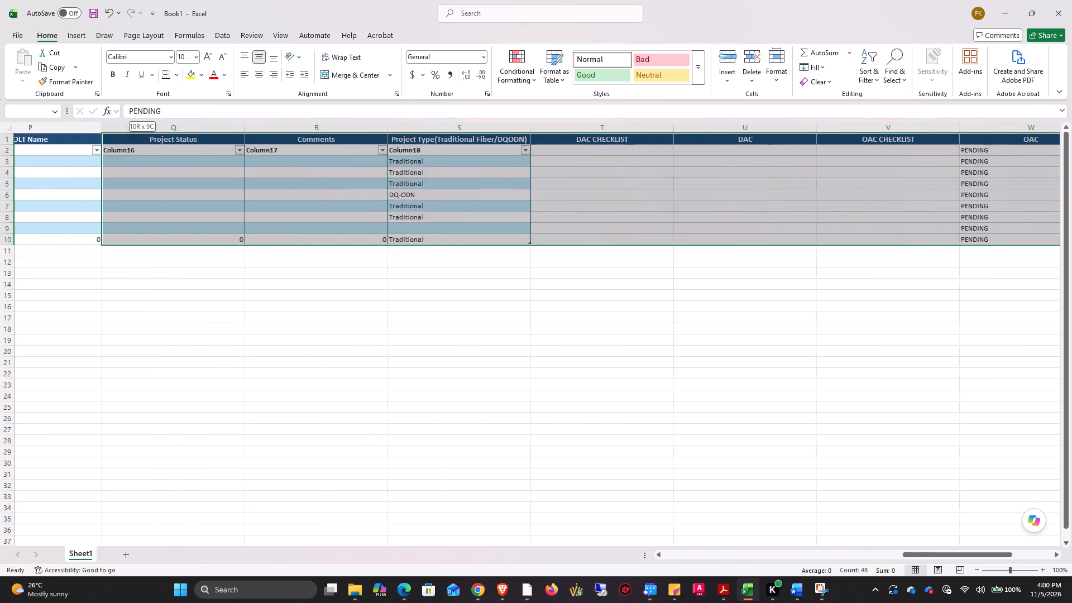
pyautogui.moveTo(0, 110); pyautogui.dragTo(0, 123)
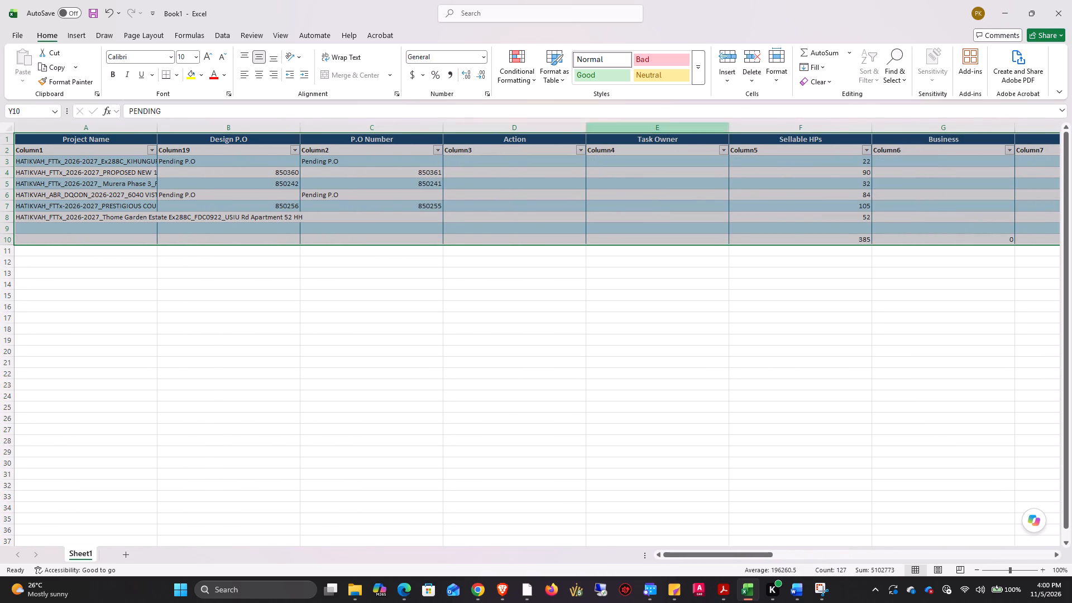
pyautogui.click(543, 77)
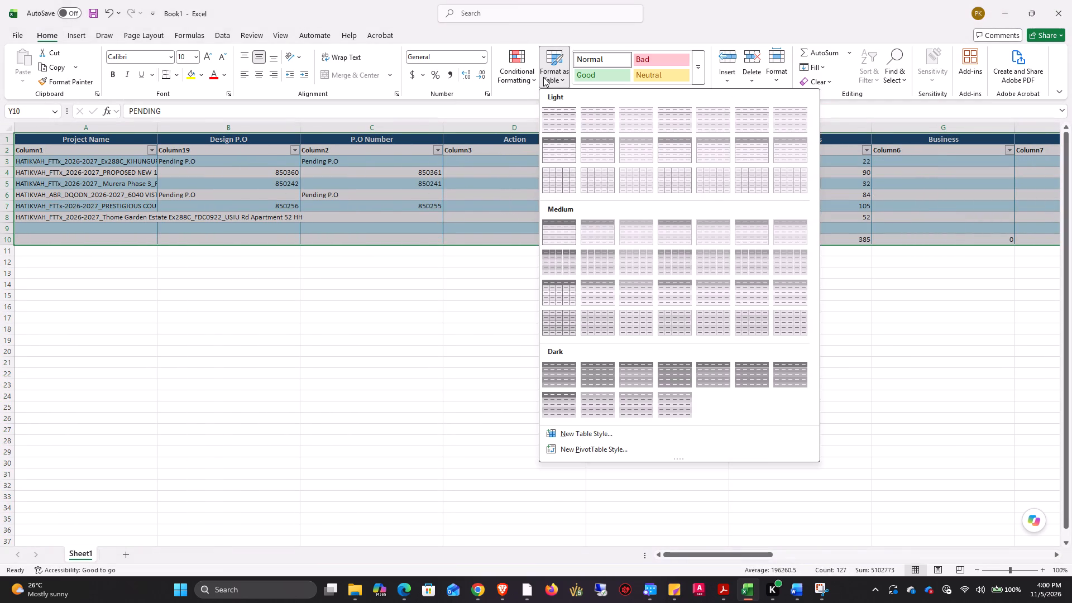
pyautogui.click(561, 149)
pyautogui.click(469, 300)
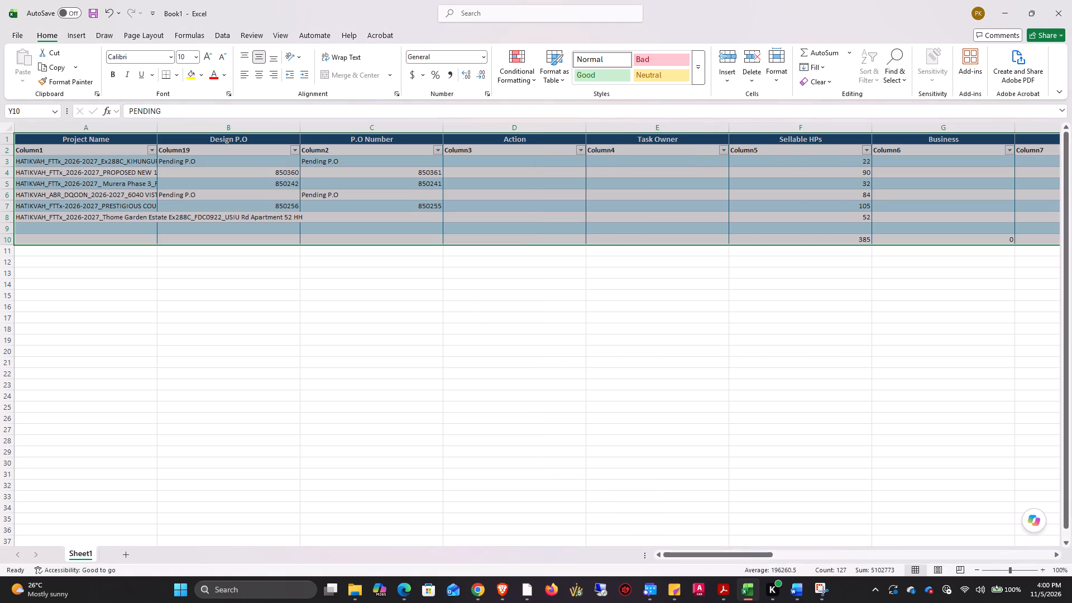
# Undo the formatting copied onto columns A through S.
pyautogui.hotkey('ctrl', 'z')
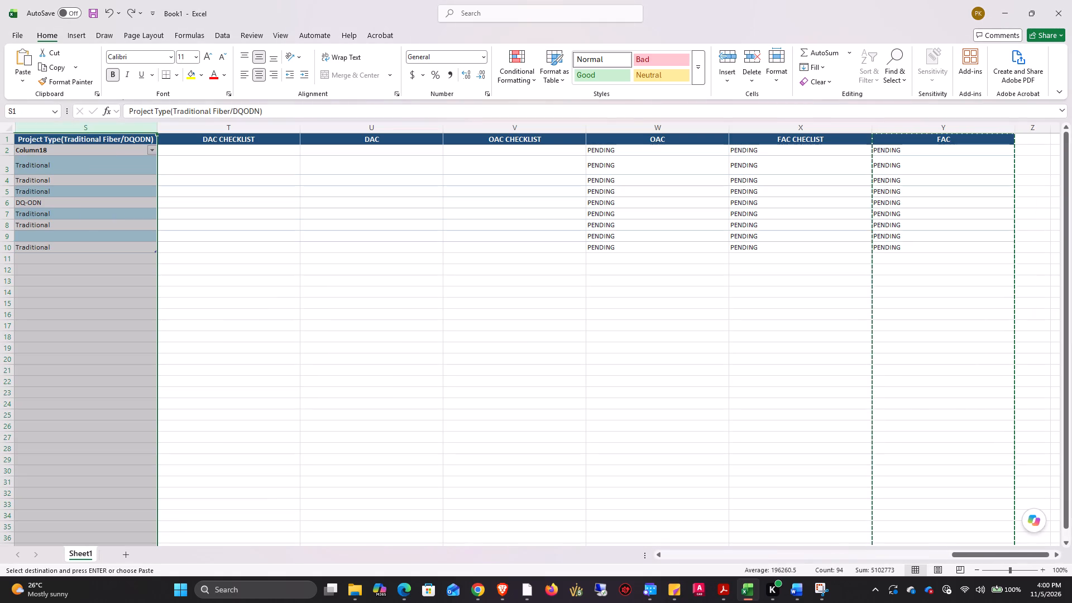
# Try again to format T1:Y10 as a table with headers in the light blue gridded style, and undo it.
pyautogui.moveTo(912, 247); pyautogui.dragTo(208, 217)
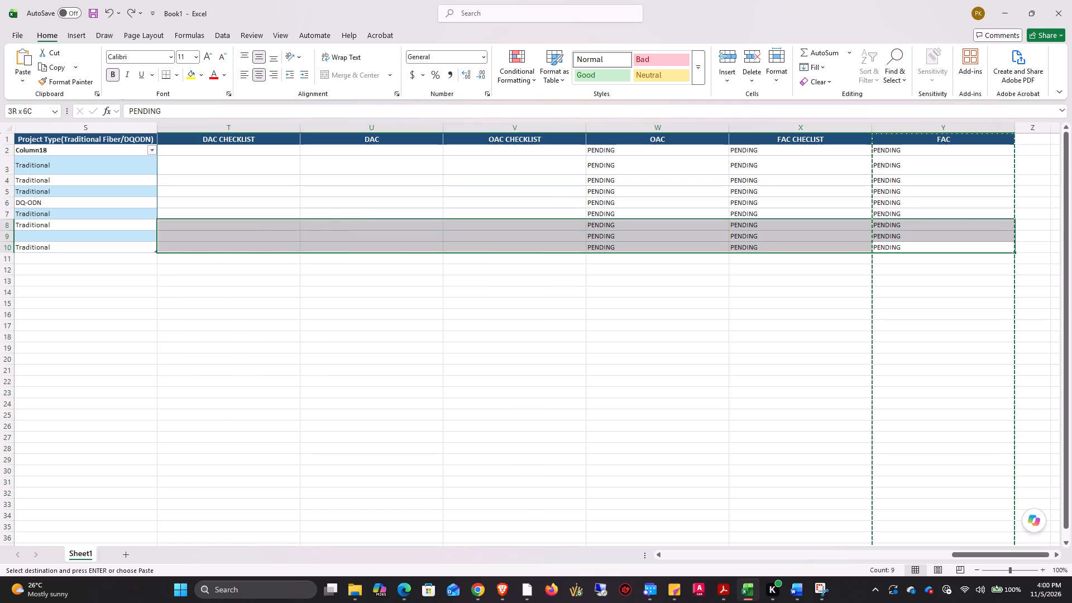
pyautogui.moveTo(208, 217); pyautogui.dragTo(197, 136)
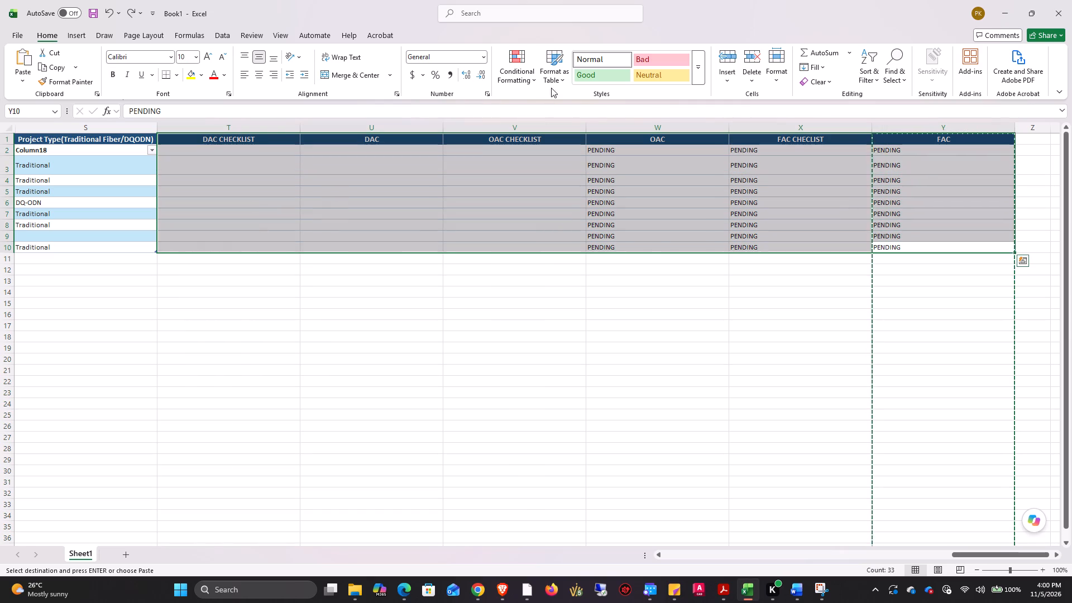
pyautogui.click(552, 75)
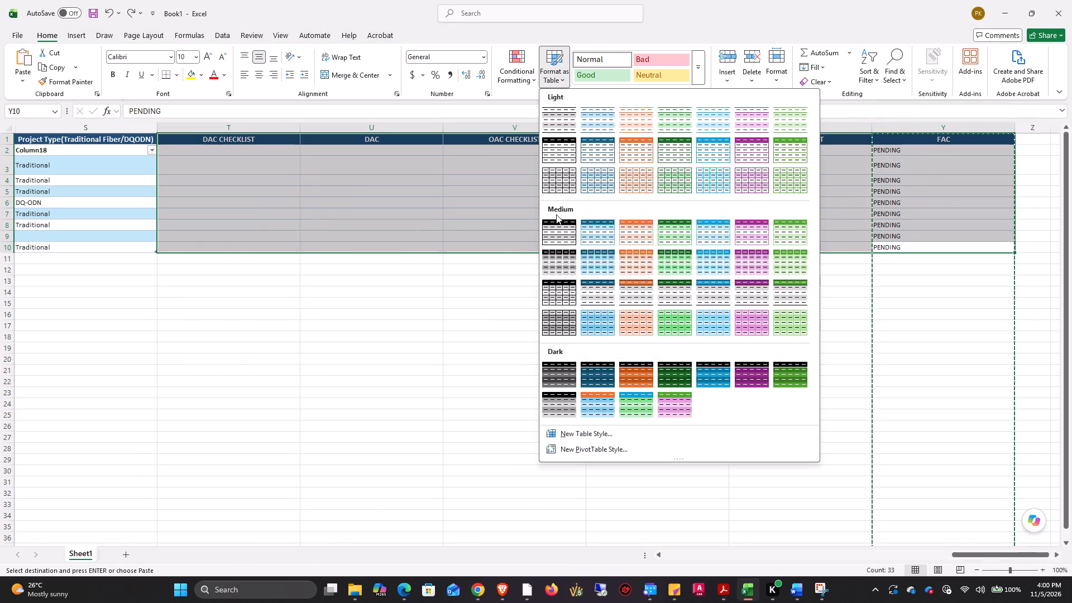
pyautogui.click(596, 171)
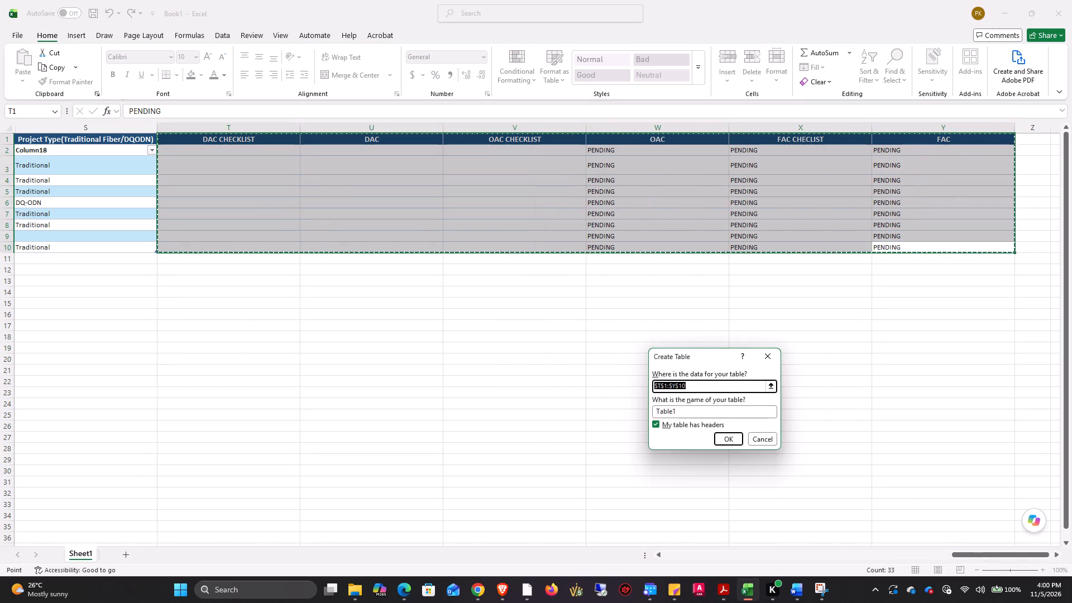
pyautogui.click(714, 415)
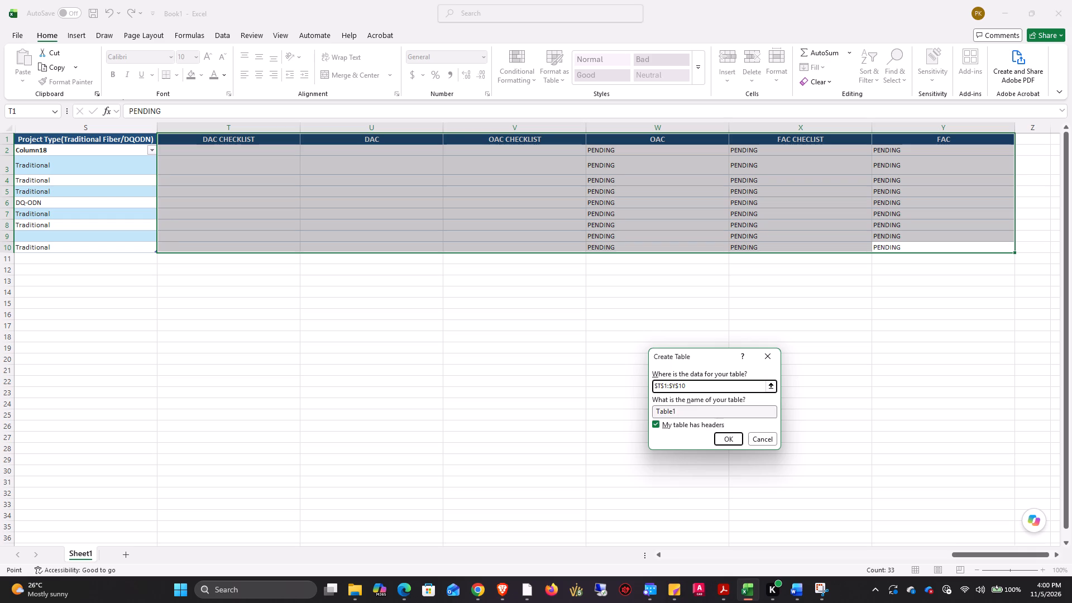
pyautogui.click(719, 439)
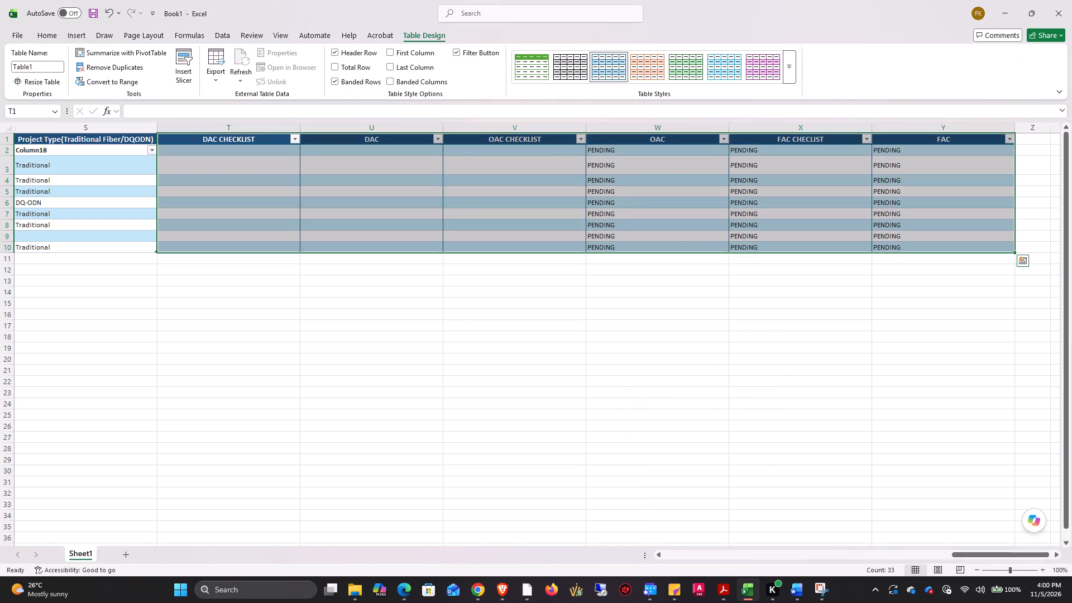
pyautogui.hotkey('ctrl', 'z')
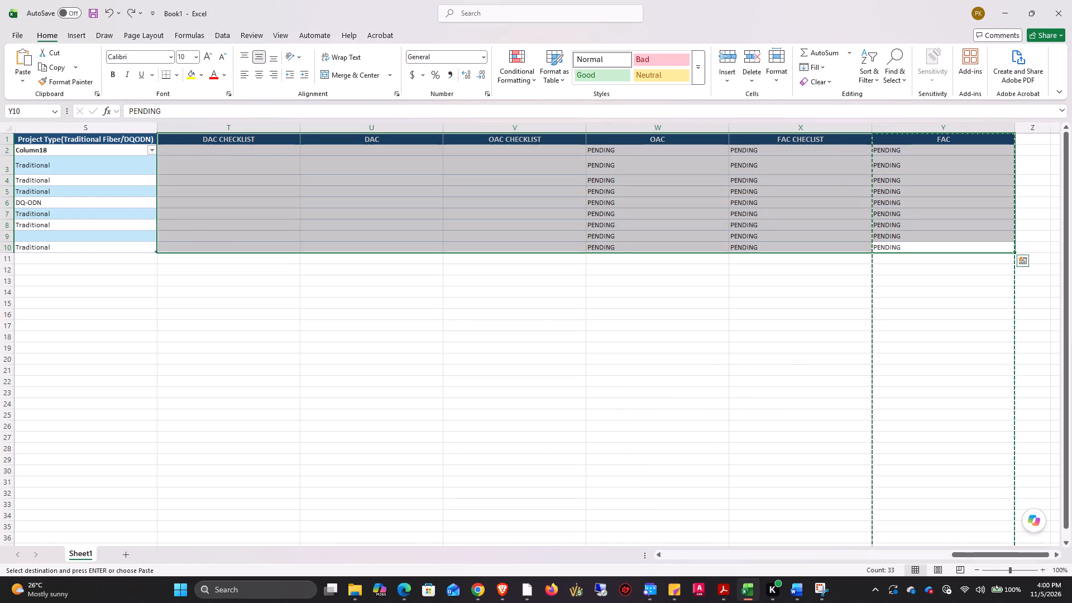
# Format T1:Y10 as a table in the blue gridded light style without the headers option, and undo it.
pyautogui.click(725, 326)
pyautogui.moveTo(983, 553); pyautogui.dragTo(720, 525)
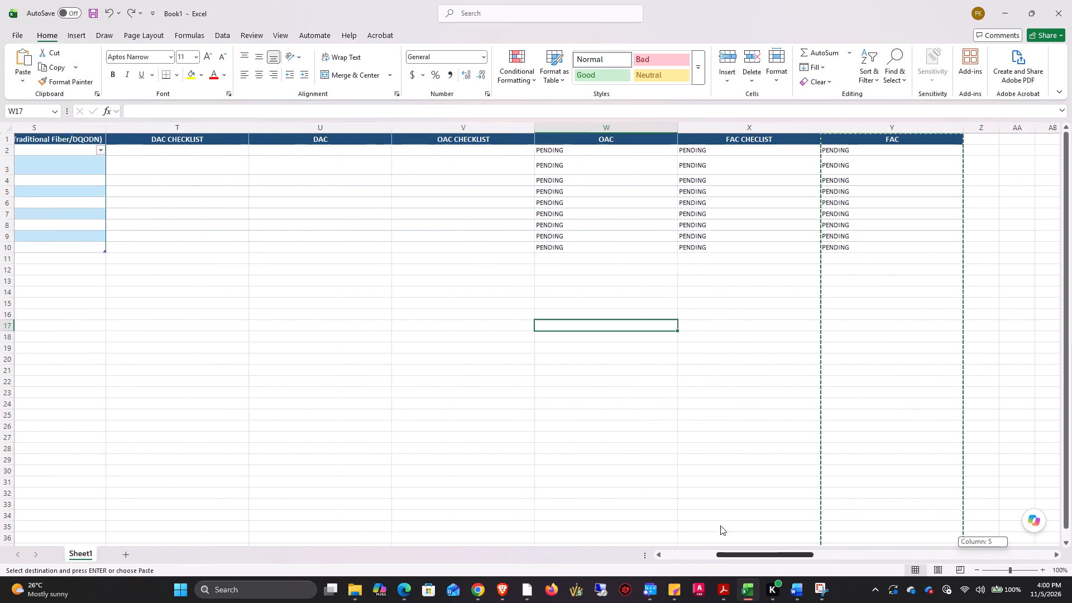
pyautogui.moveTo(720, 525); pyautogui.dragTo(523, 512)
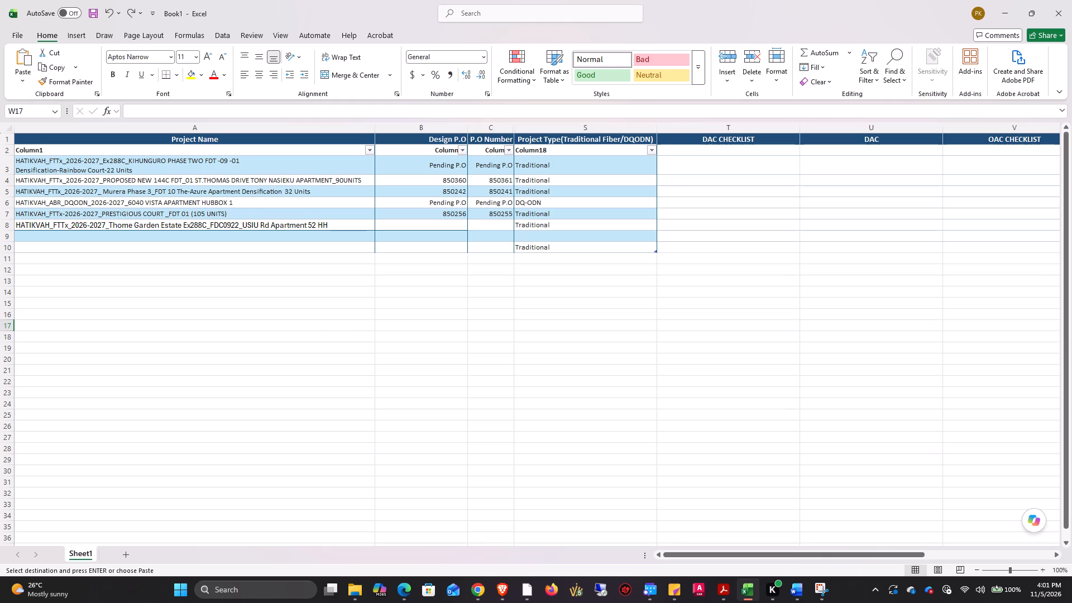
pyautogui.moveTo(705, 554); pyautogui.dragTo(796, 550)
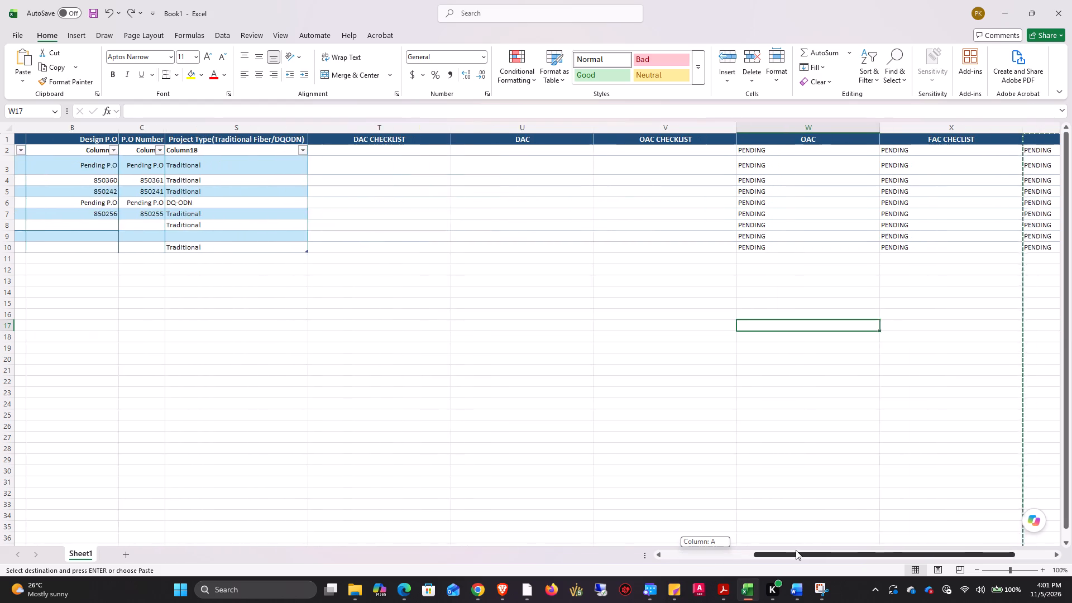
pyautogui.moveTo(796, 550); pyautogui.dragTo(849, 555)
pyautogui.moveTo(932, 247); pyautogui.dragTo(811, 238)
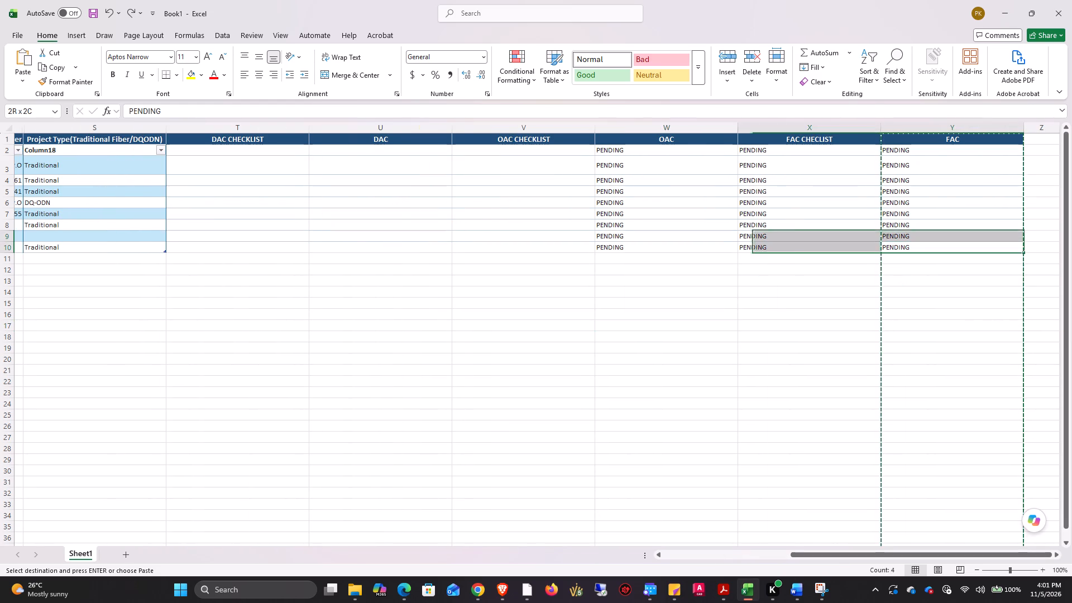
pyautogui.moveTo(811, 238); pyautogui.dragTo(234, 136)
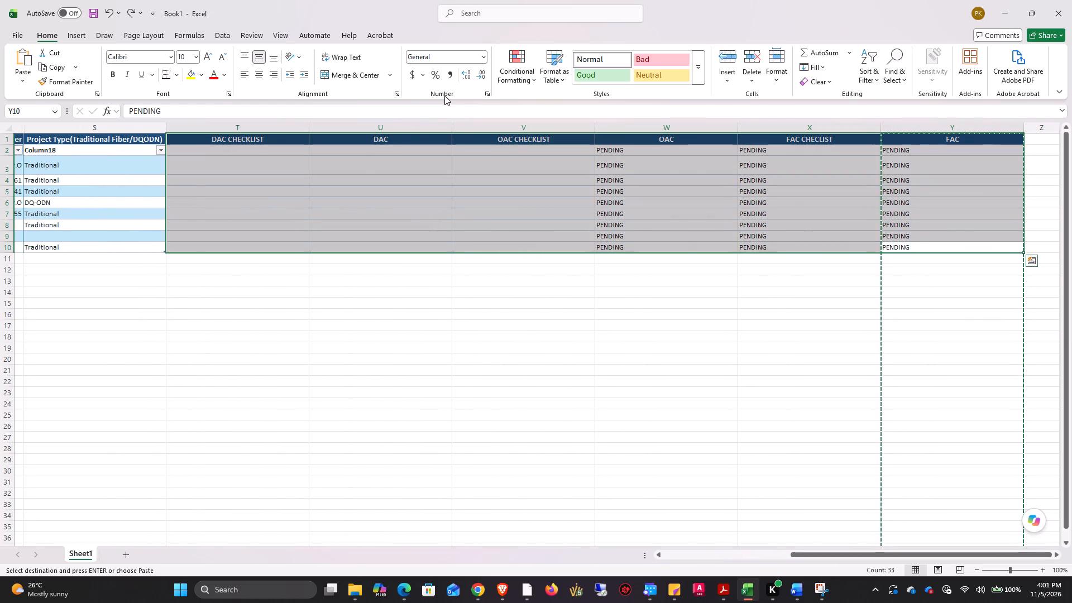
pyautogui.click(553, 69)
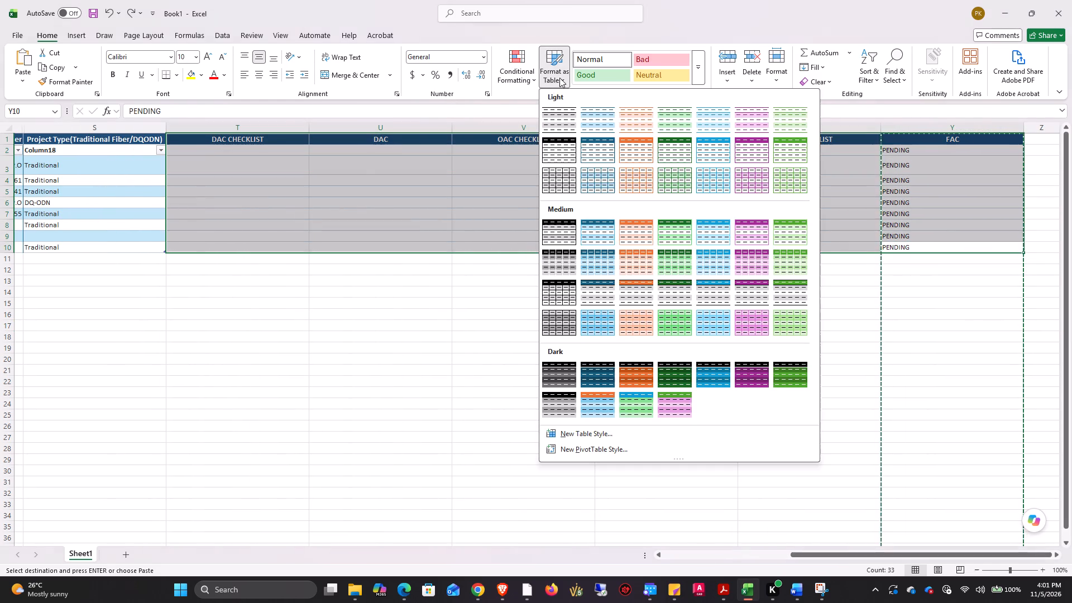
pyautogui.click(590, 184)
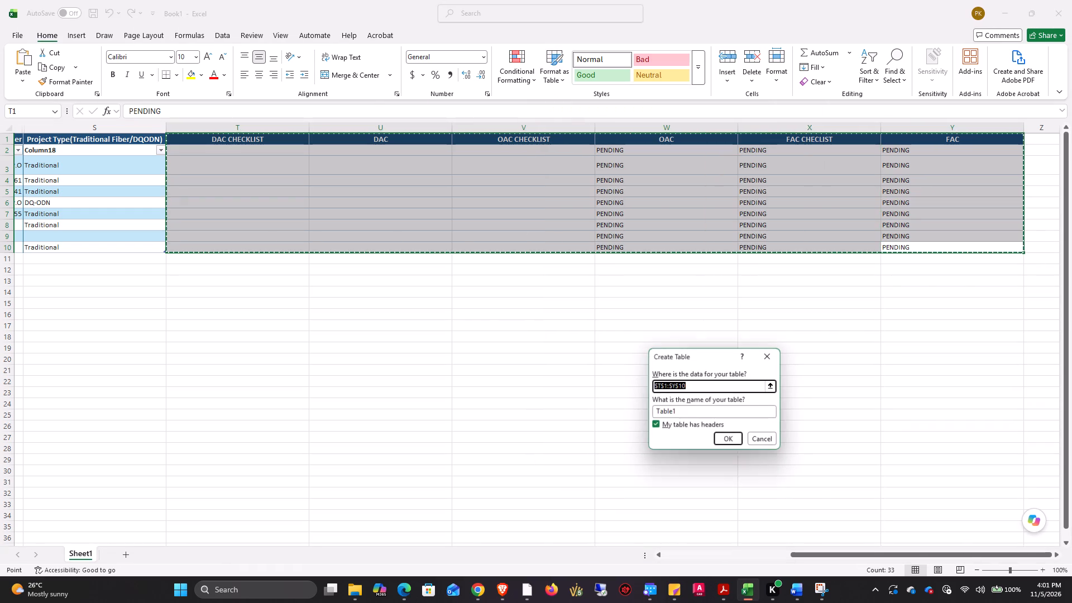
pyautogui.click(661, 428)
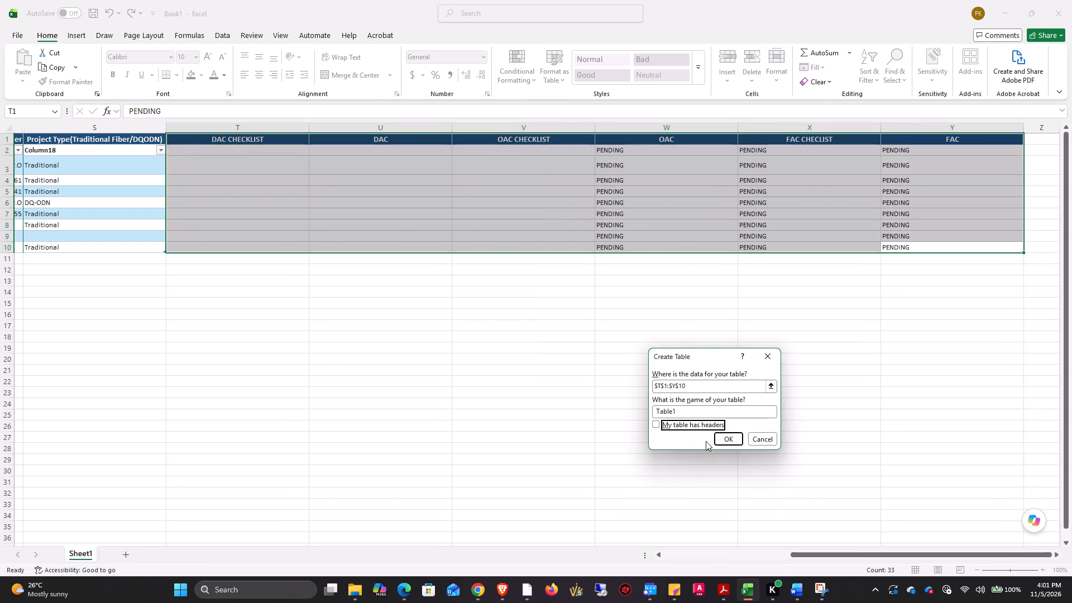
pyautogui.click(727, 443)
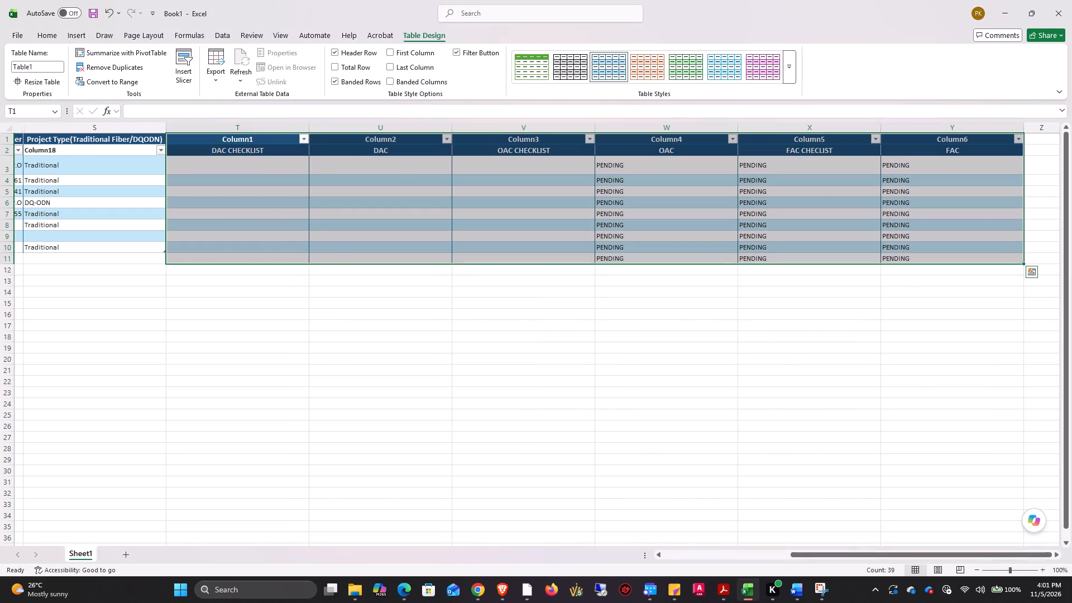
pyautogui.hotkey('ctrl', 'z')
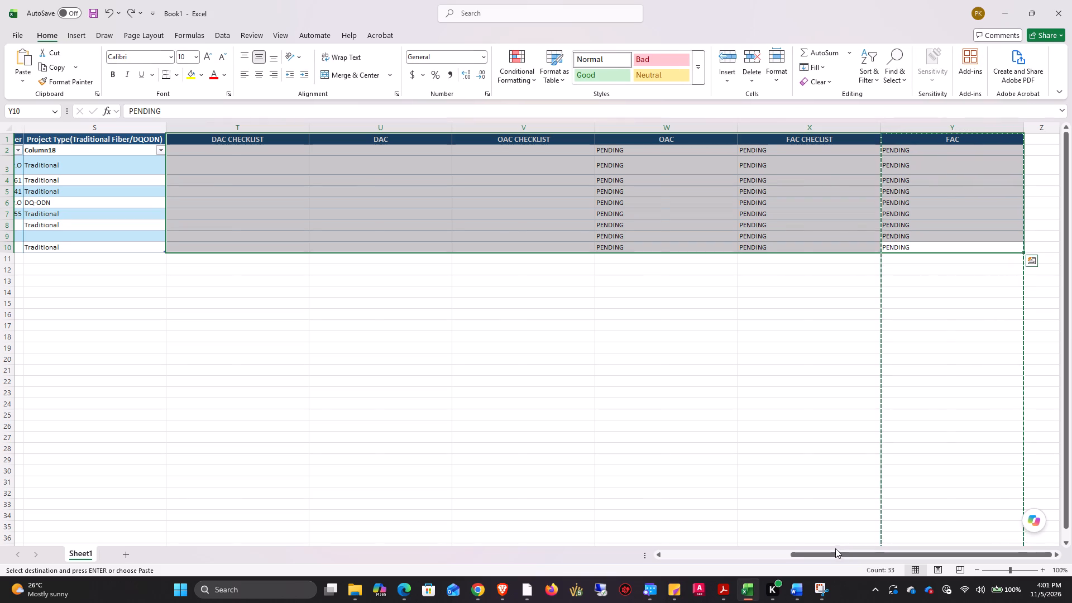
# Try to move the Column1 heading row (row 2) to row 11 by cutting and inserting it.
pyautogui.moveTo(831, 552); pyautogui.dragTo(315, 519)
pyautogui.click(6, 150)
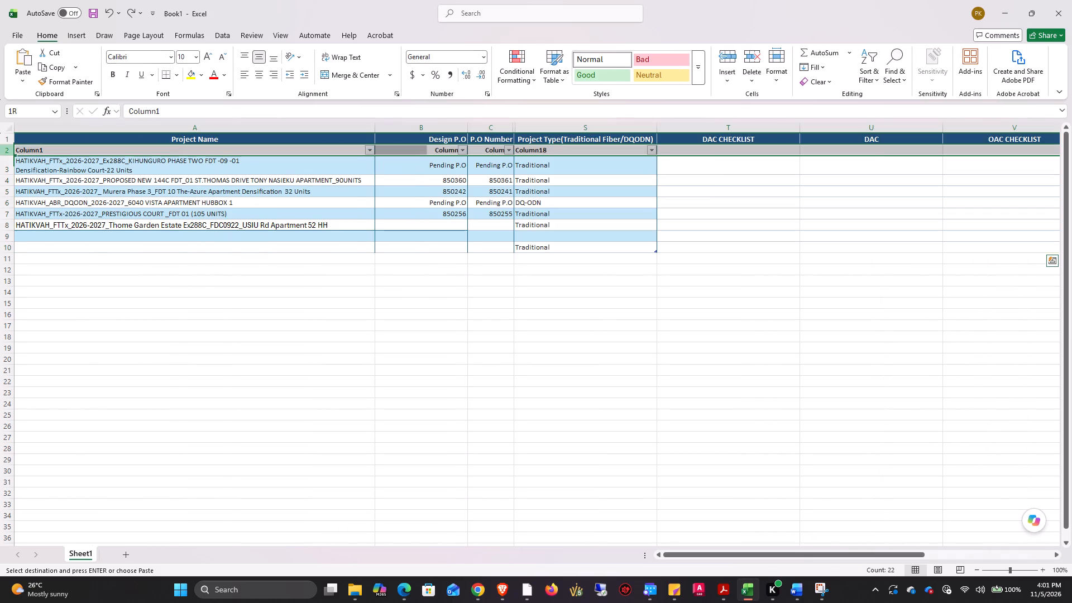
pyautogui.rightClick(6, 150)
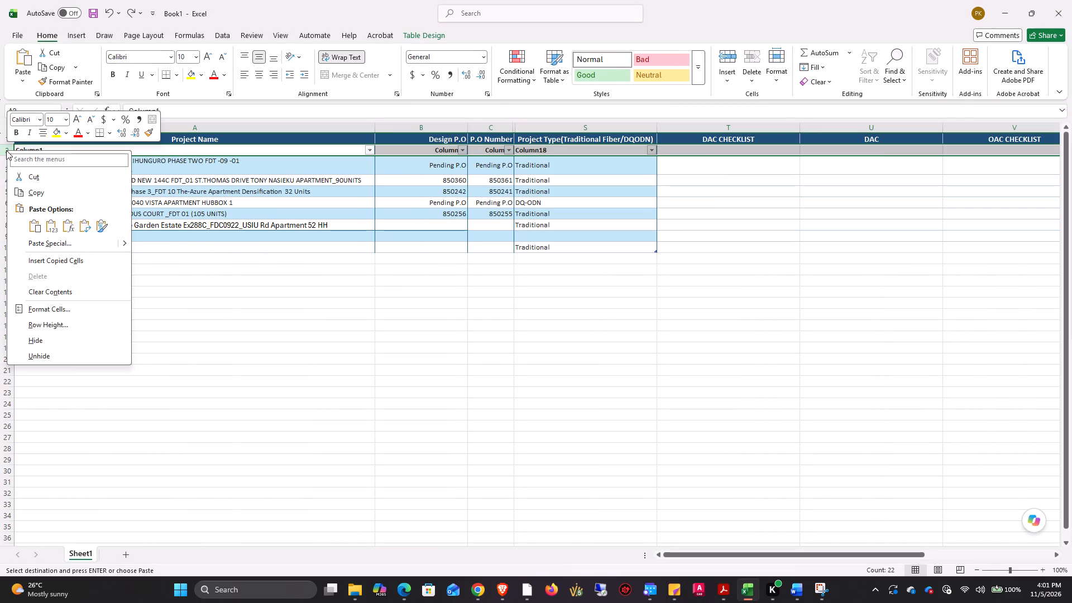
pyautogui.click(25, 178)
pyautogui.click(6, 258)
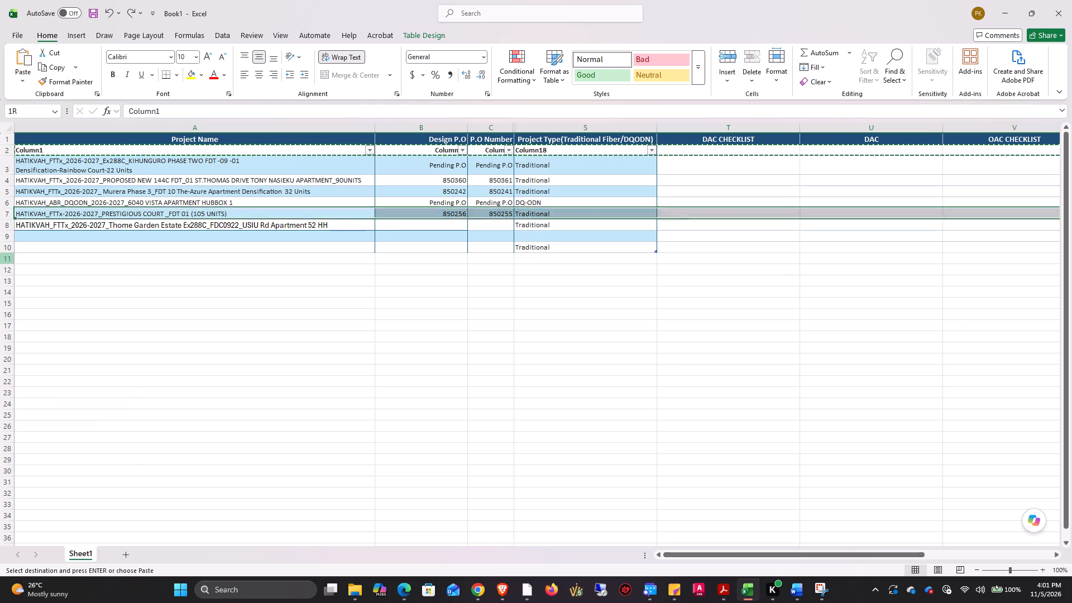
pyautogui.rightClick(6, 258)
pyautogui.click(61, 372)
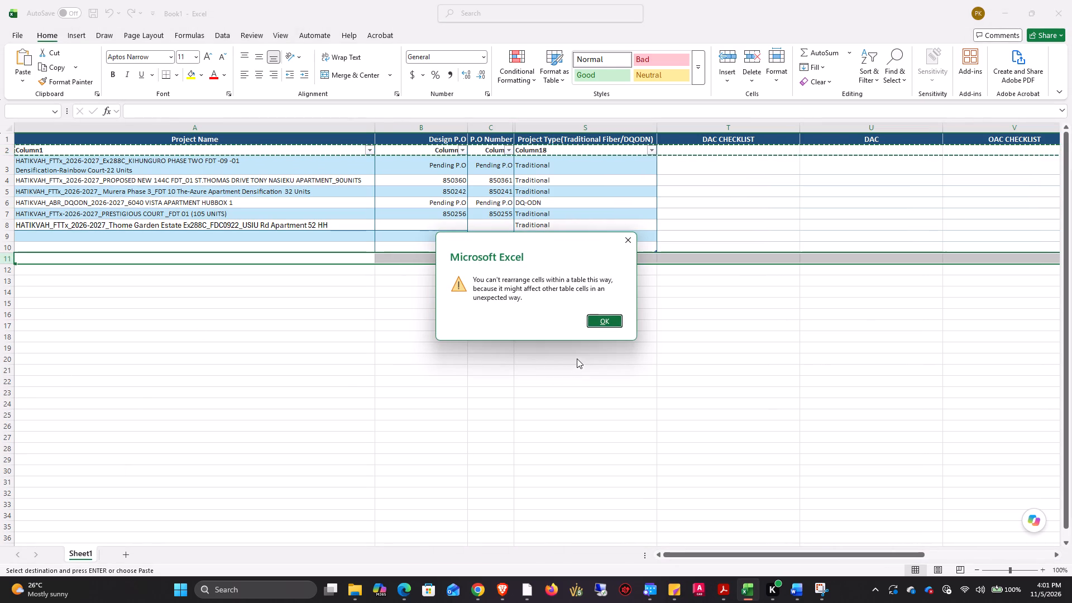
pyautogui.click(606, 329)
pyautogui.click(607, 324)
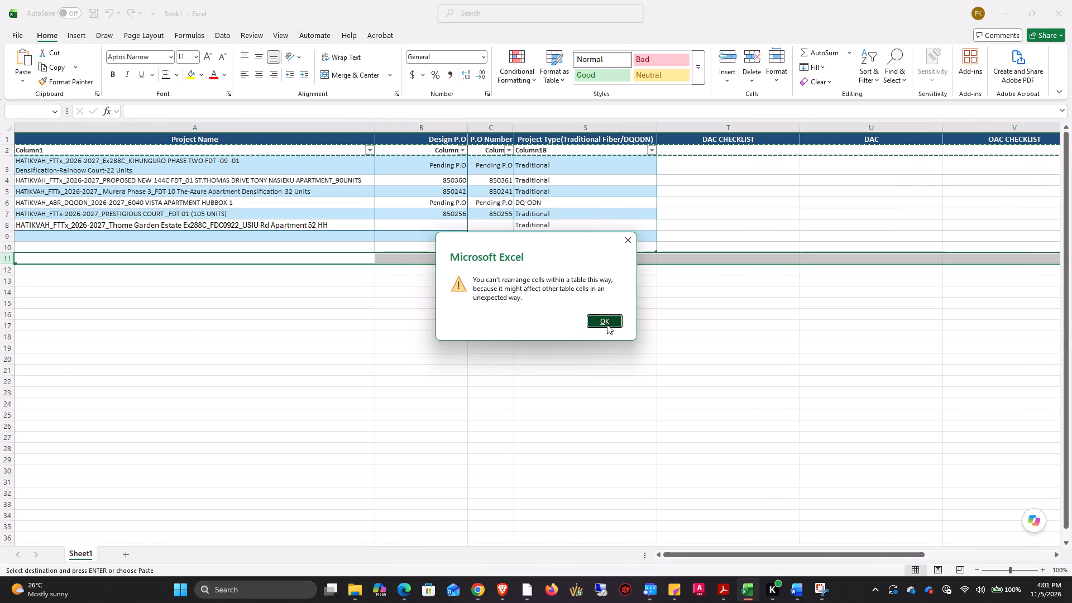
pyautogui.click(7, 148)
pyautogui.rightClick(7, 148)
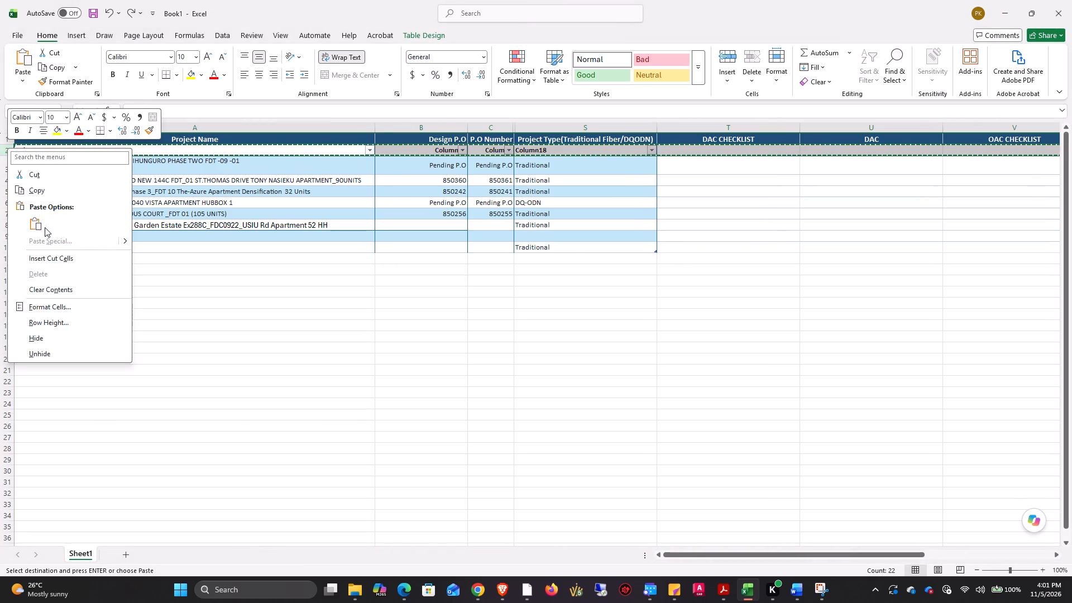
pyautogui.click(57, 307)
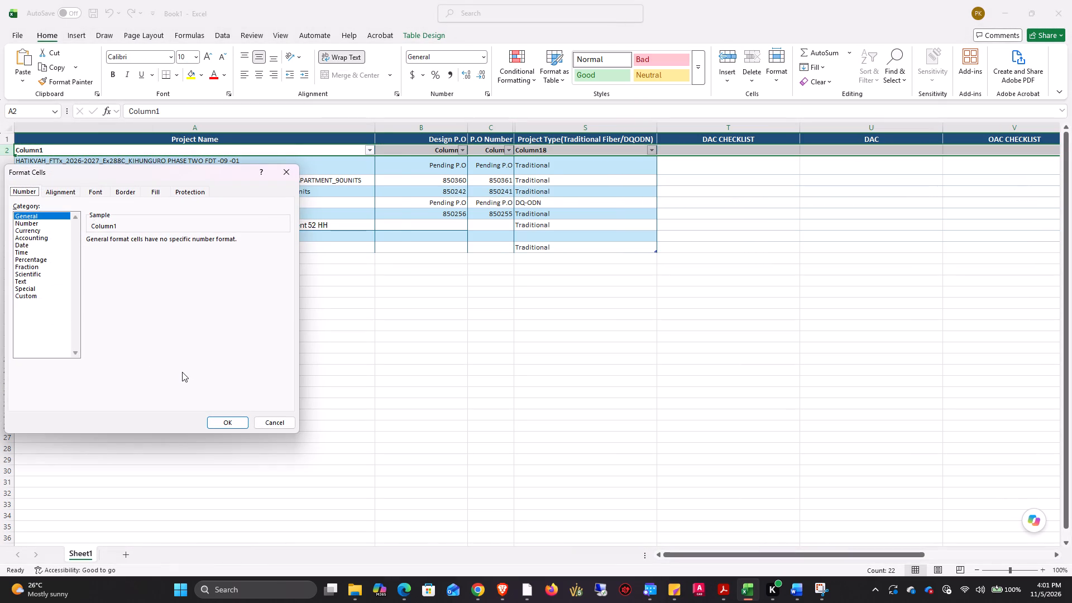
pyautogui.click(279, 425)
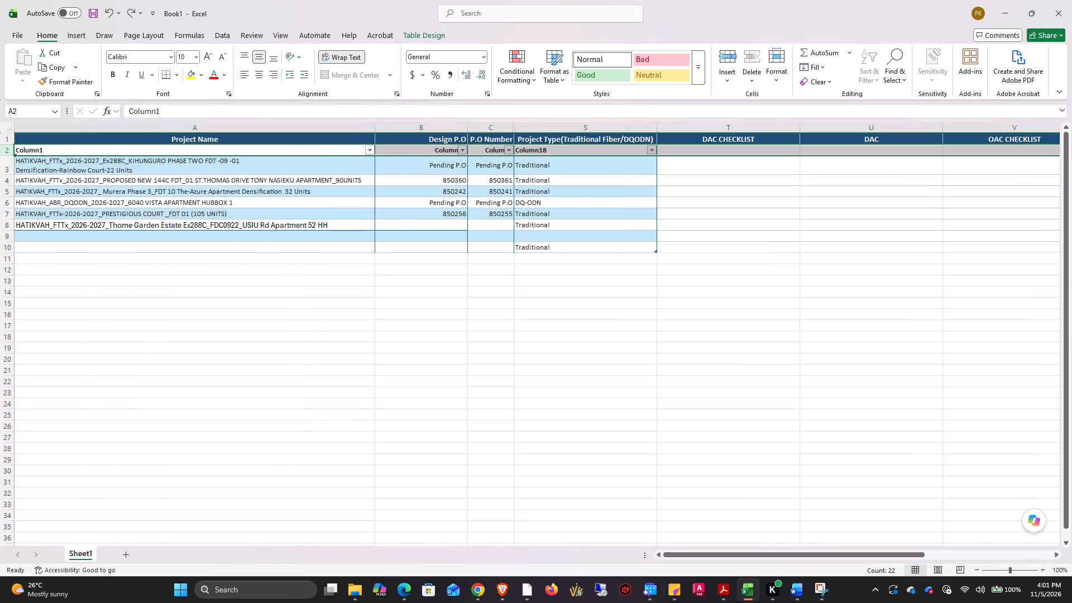
# Unhide the Comments column beside Project Type and delete it.
pyautogui.click(687, 157)
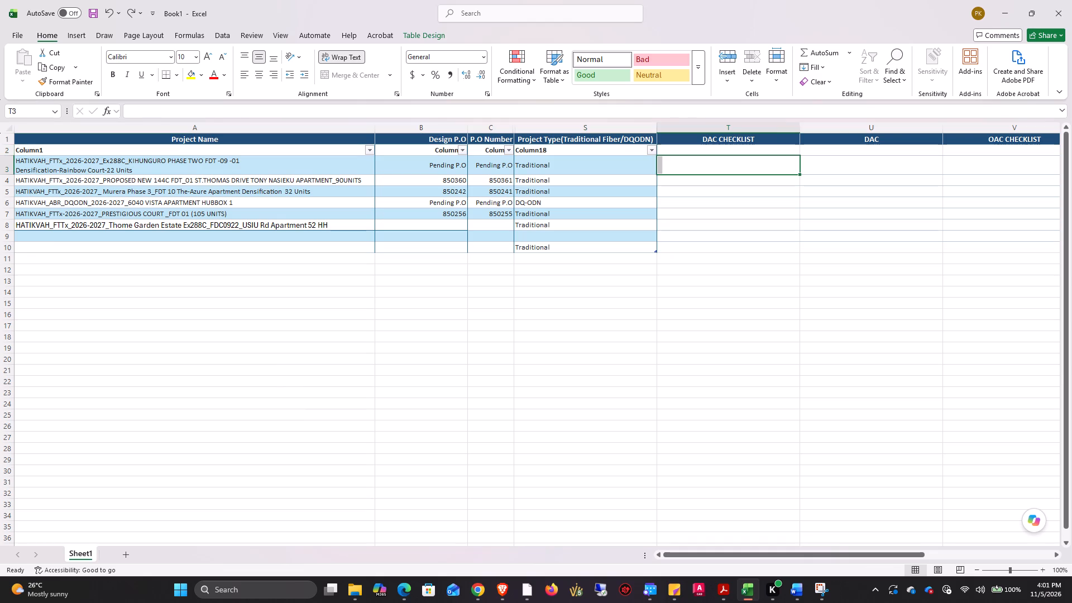
pyautogui.click(683, 149)
pyautogui.doubleClick(514, 126)
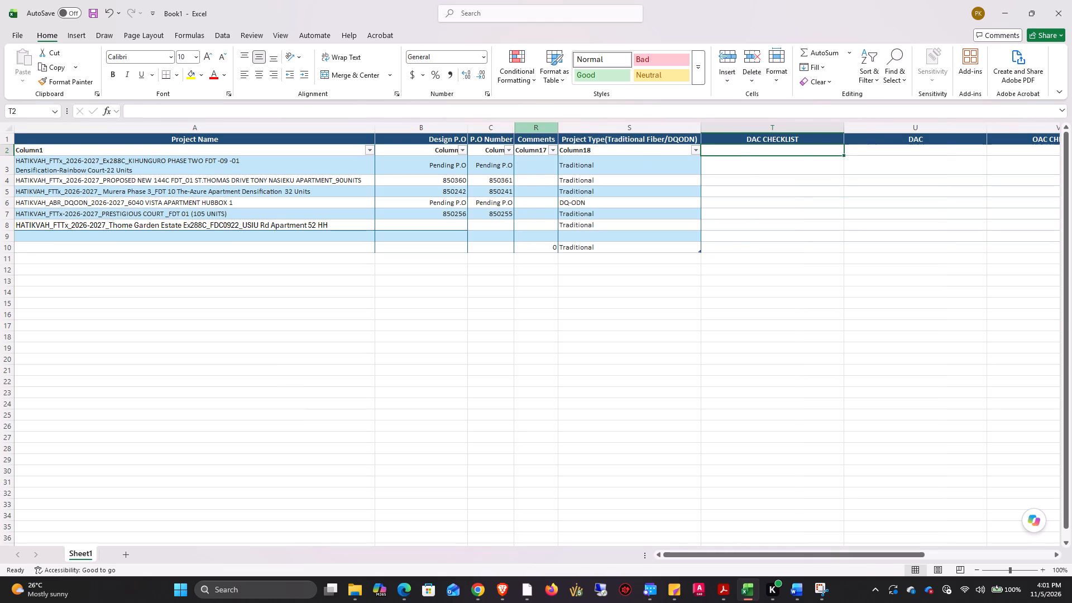
pyautogui.click(525, 131)
pyautogui.rightClick(525, 131)
pyautogui.click(565, 256)
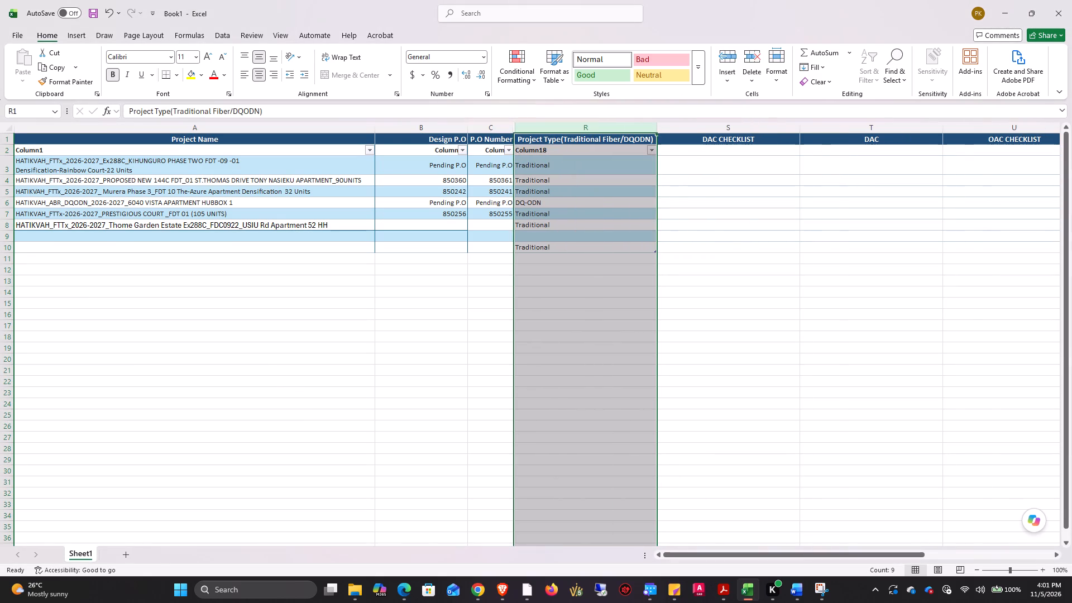
pyautogui.click(536, 246)
pyautogui.click(666, 160)
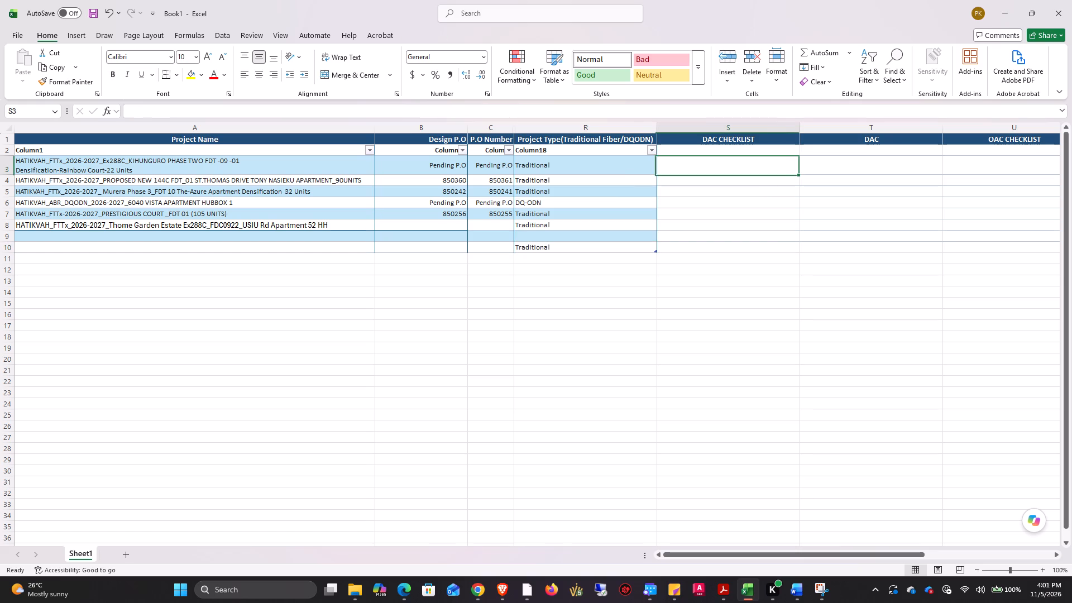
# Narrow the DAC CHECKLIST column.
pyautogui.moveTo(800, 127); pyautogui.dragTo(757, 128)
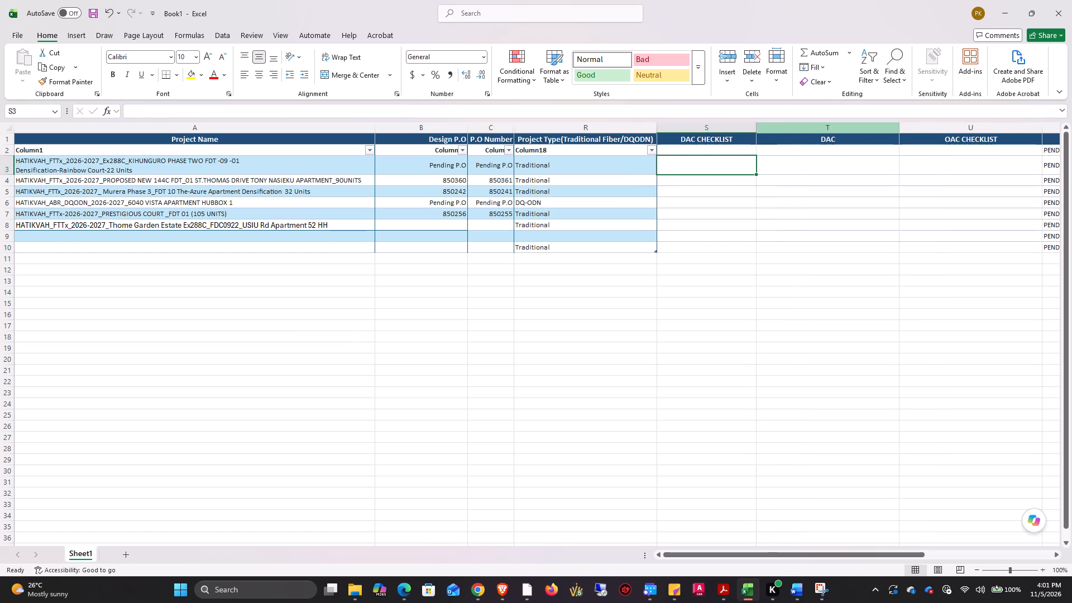
# Copy the Project Type column's formatting onto columns S through X with Format Painter.
pyautogui.click(553, 130)
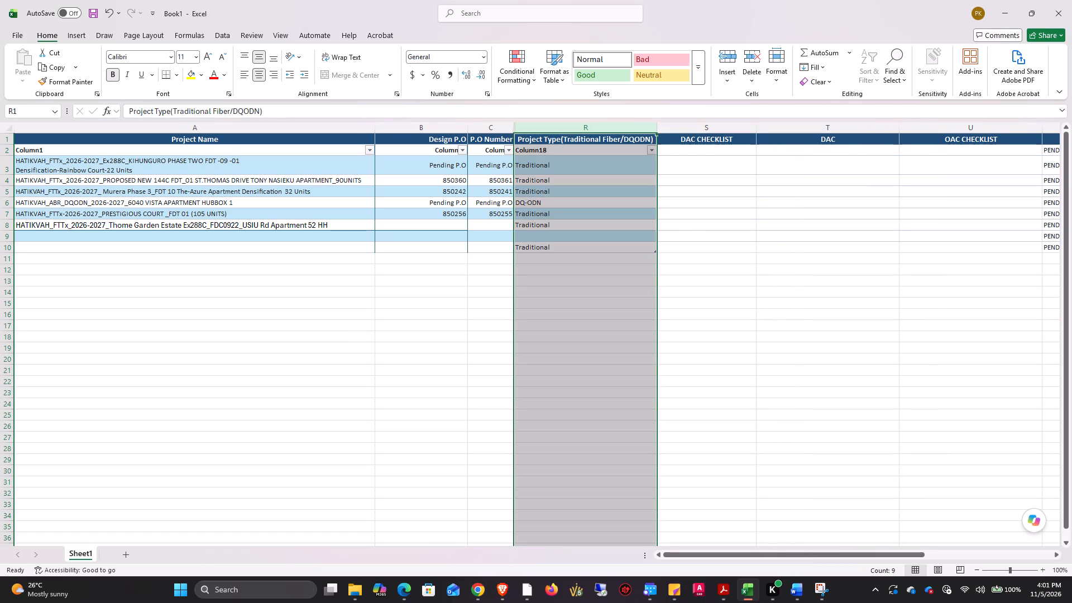
pyautogui.click(73, 82)
pyautogui.moveTo(716, 121); pyautogui.dragTo(977, 122)
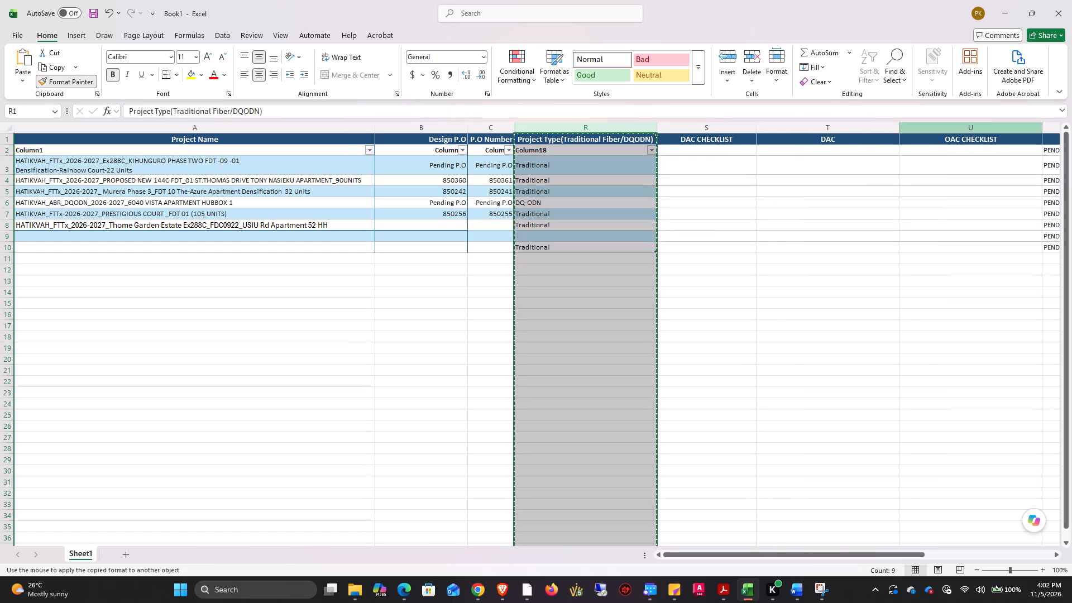
pyautogui.moveTo(739, 127); pyautogui.dragTo(904, 126)
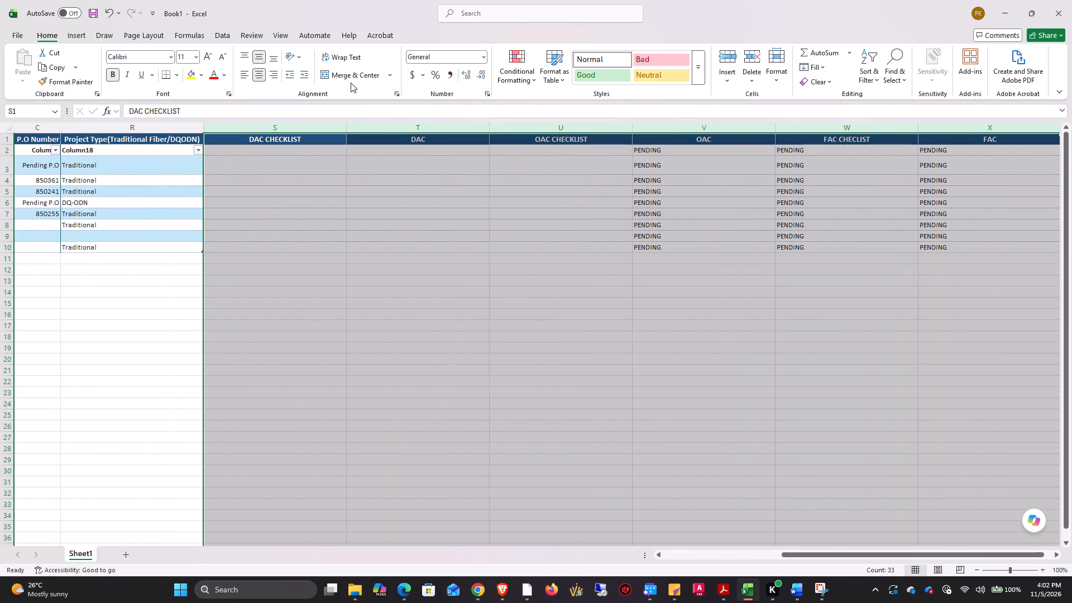
# Turn on text wrapping for columns S through X and autofit their widths to the contents.
pyautogui.click(344, 64)
pyautogui.click(340, 58)
pyautogui.doubleClick(345, 125)
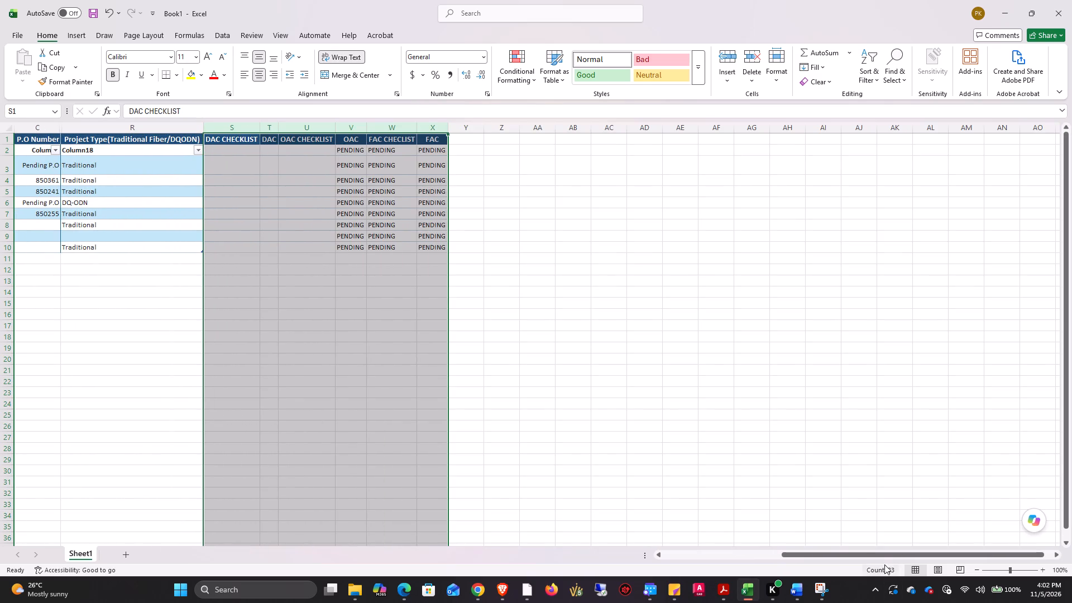
pyautogui.moveTo(890, 556); pyautogui.dragTo(678, 527)
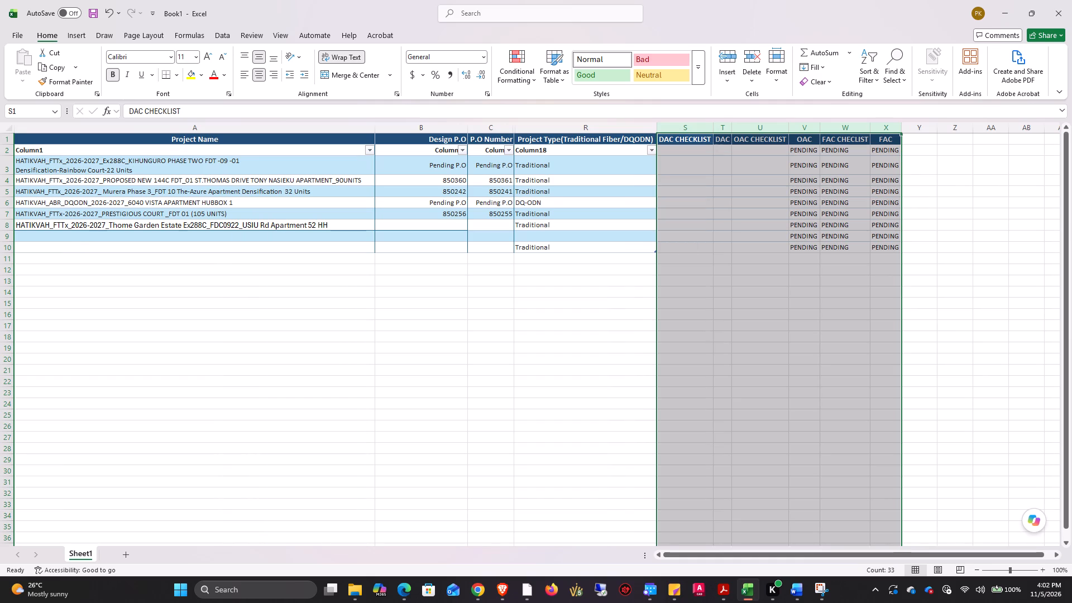
pyautogui.click(650, 207)
# Clear the PENDING entries from row 2 of the OAC, FAC CHECLIST and FAC columns.
pyautogui.click(684, 153)
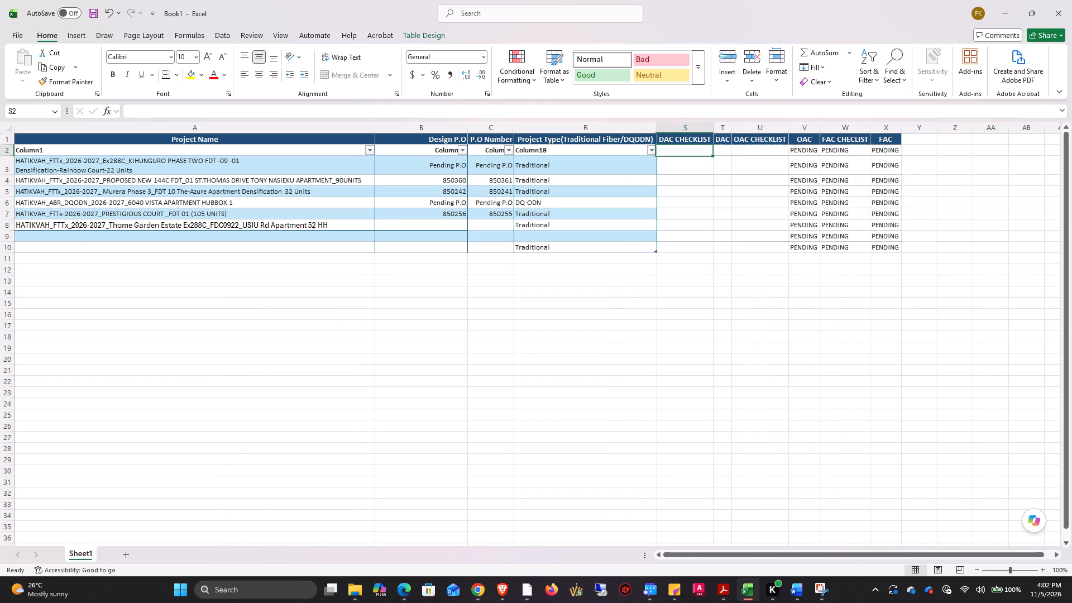
pyautogui.moveTo(796, 150); pyautogui.dragTo(848, 150)
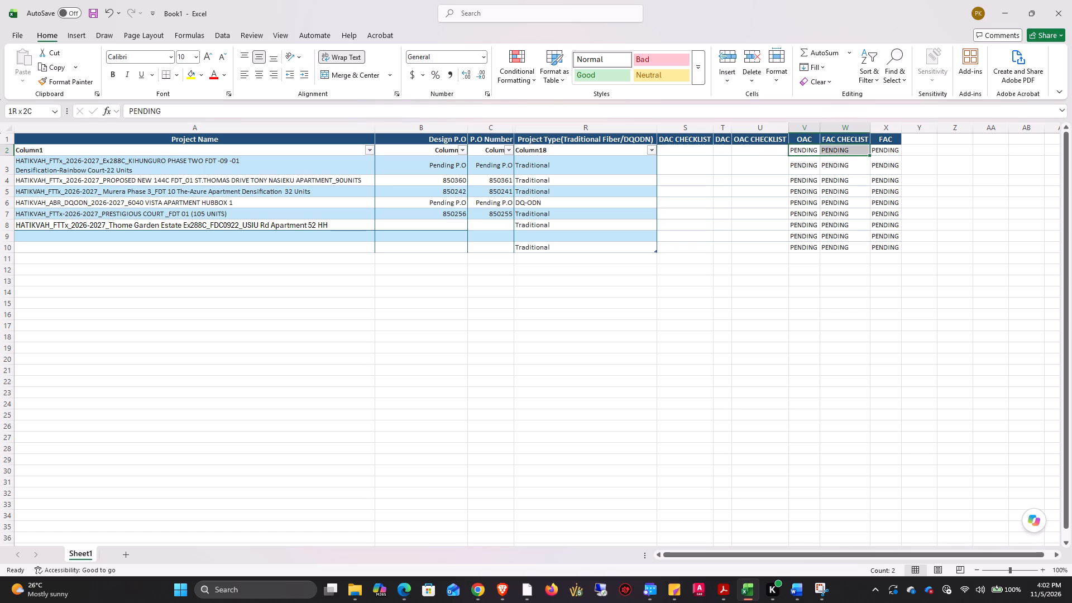
pyautogui.moveTo(848, 150); pyautogui.dragTo(878, 152)
pyautogui.press('Delete')
pyautogui.click(830, 229)
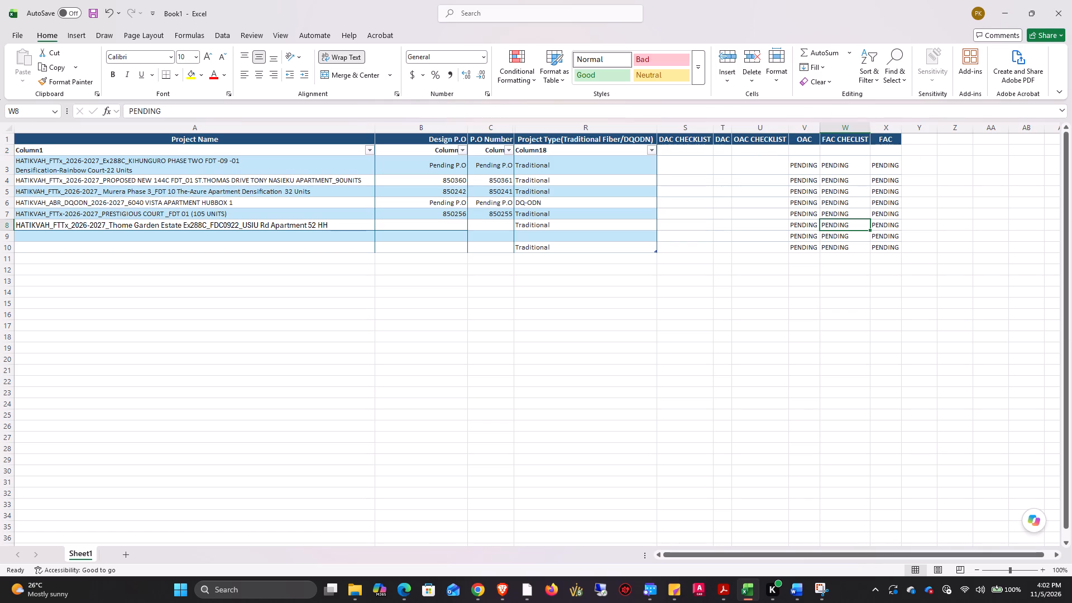
# Fill PENDING from the OAC cell in row 3 across the OAC CHECKLIST, DAC and DAC CHECKLIST cells.
pyautogui.click(688, 172)
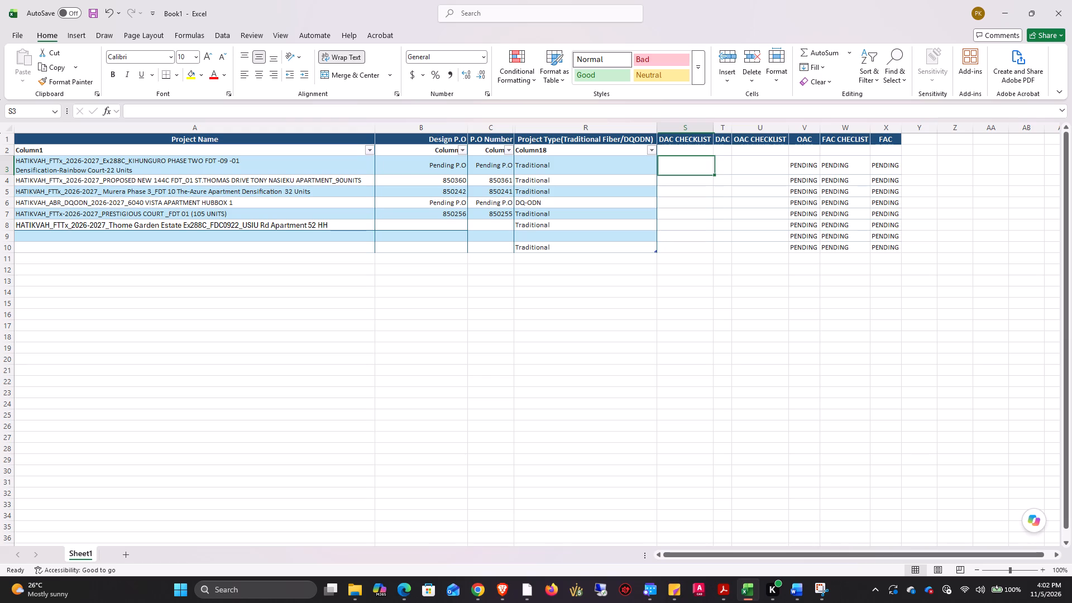
pyautogui.click(796, 166)
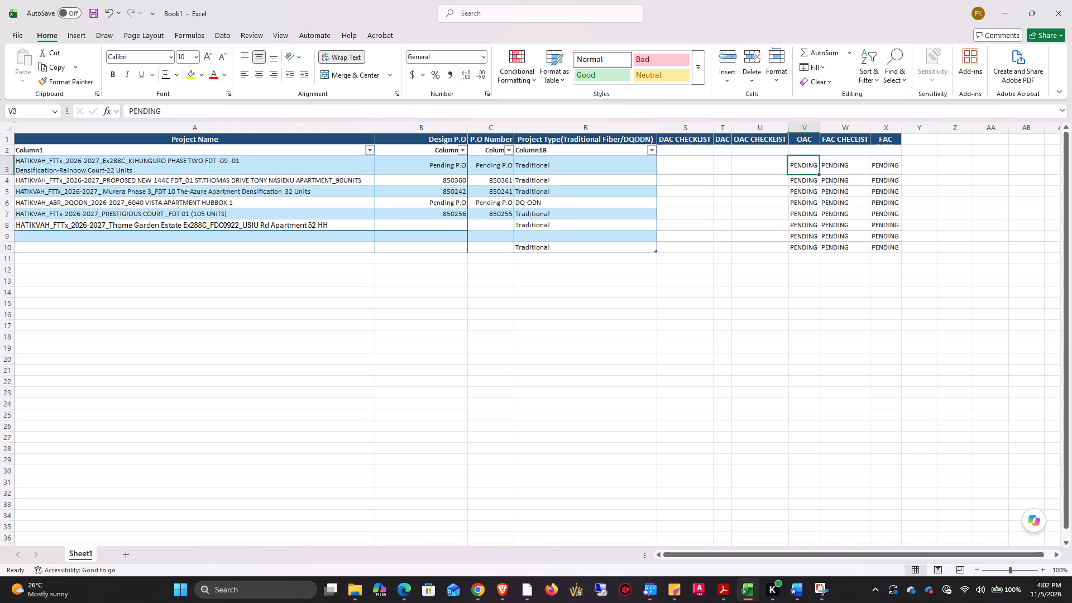
pyautogui.moveTo(820, 175); pyautogui.dragTo(675, 173)
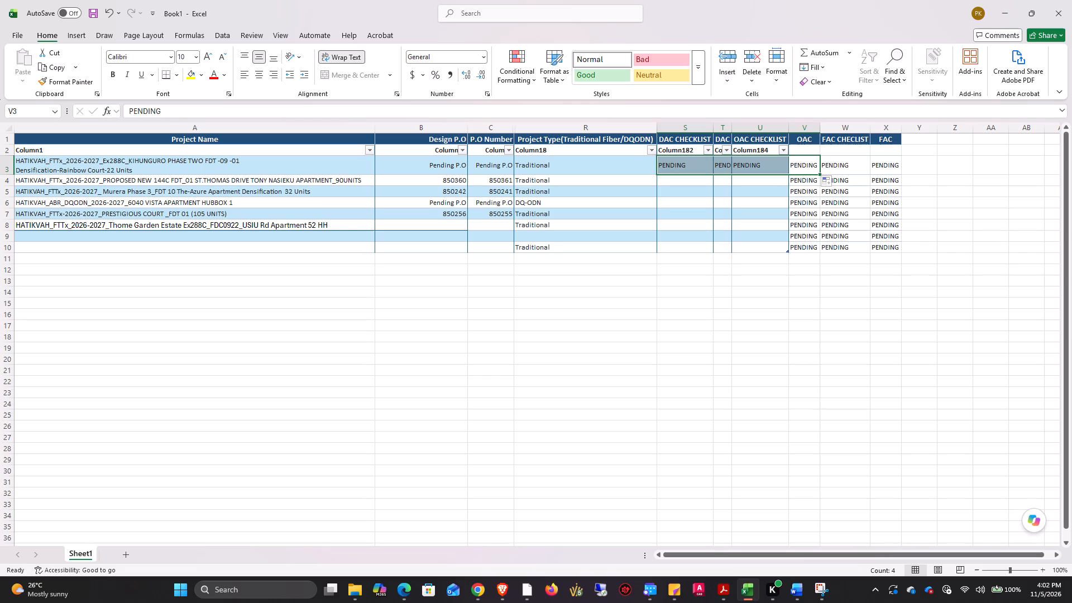
pyautogui.click(773, 212)
pyautogui.click(764, 166)
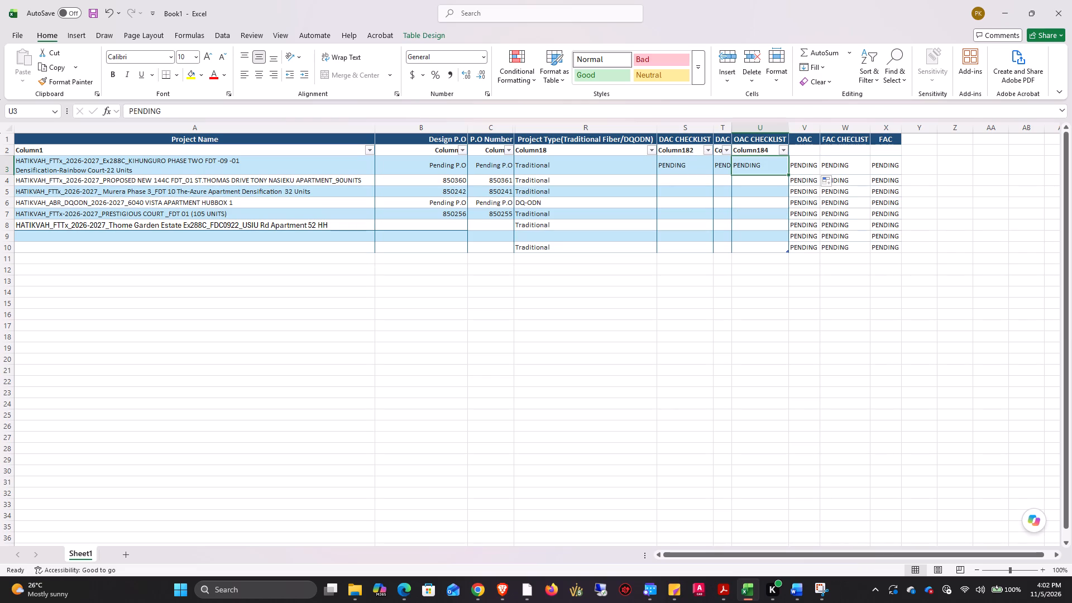
# Fill PENDING from the OAC CHECKLIST cell in row 3 across the OAC, FAC CHECLIST and FAC cells.
pyautogui.moveTo(789, 173); pyautogui.dragTo(872, 177)
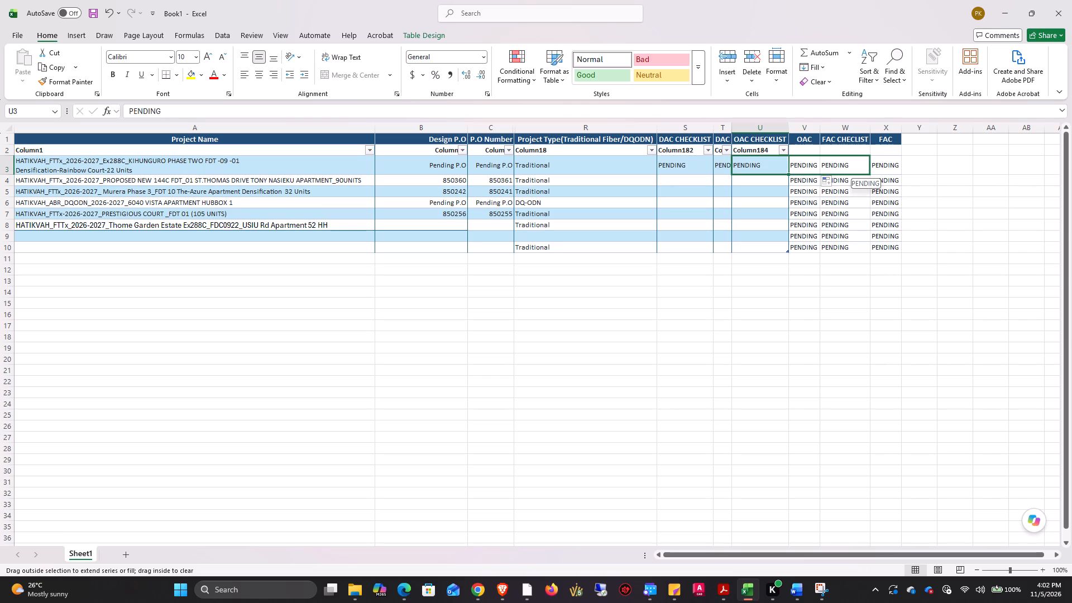
pyautogui.moveTo(872, 177); pyautogui.dragTo(898, 172)
pyautogui.click(787, 164)
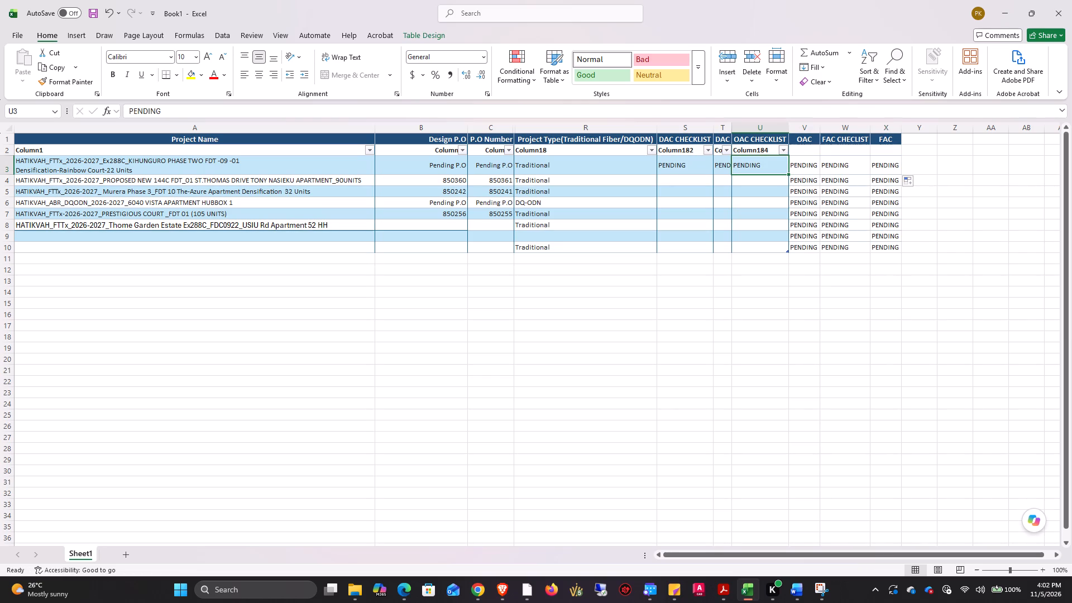
# Extend the table's range to include the OAC, FAC CHECLIST and FAC columns through row 10.
pyautogui.click(790, 244)
pyautogui.moveTo(787, 251); pyautogui.dragTo(897, 248)
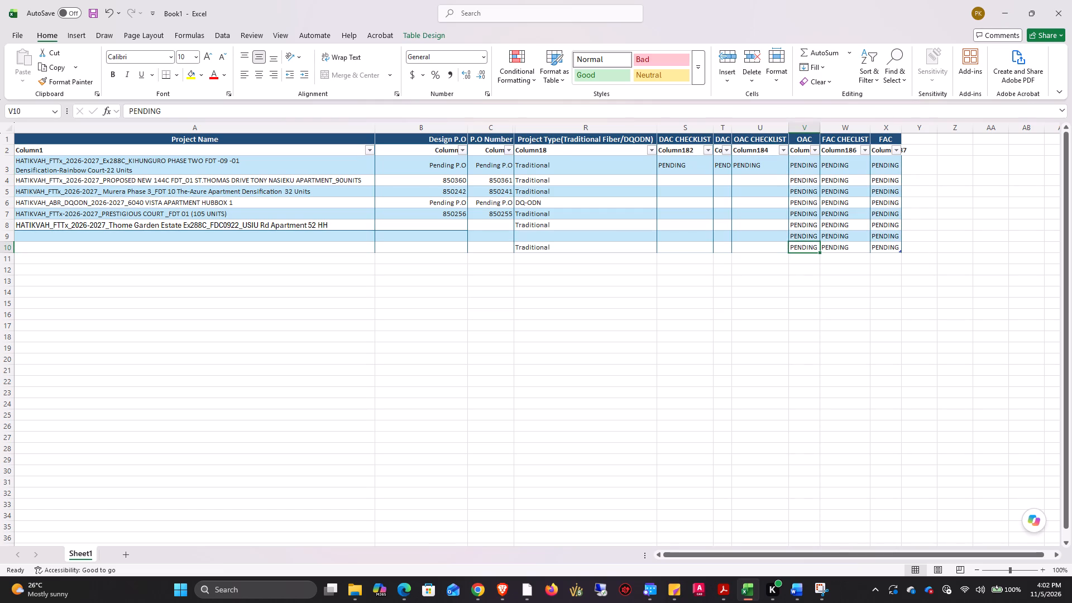
pyautogui.click(827, 295)
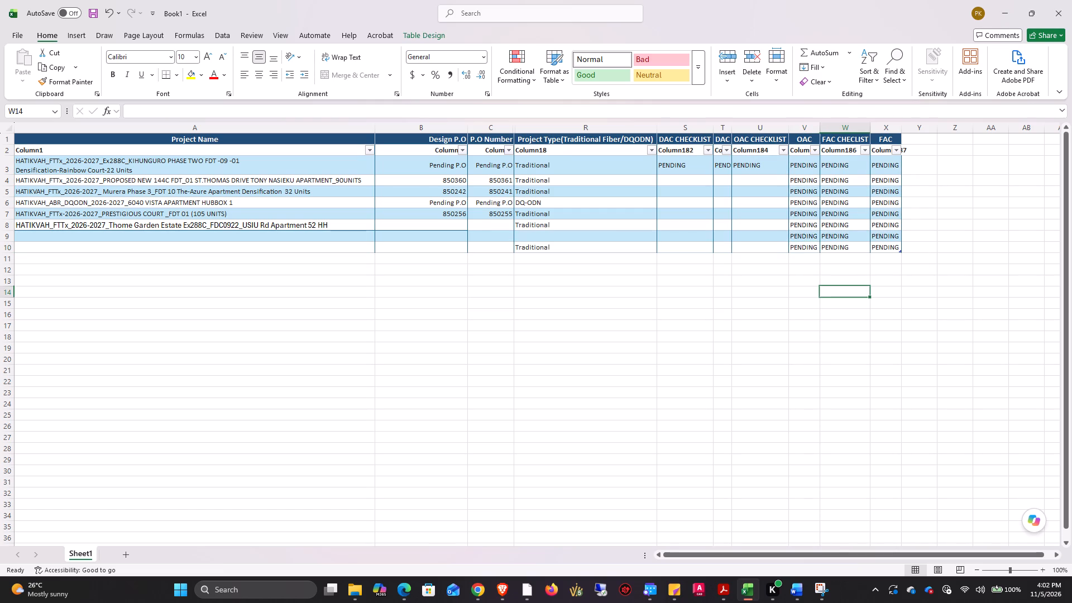
# Narrow the Project Type column to a width of about 20.
pyautogui.moveTo(658, 130); pyautogui.dragTo(596, 127)
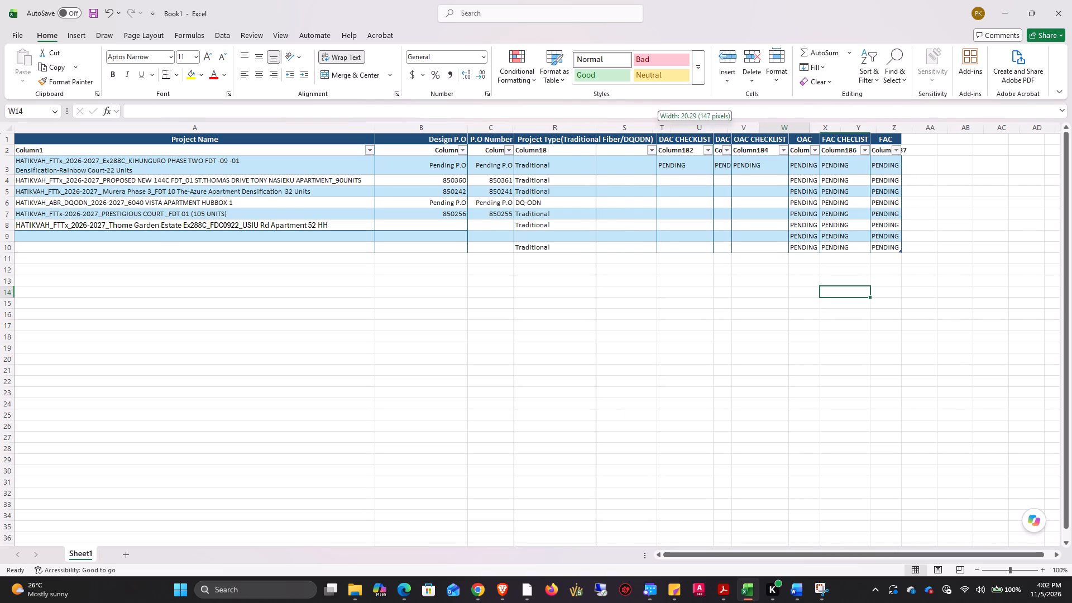
pyautogui.moveTo(596, 127); pyautogui.dragTo(594, 127)
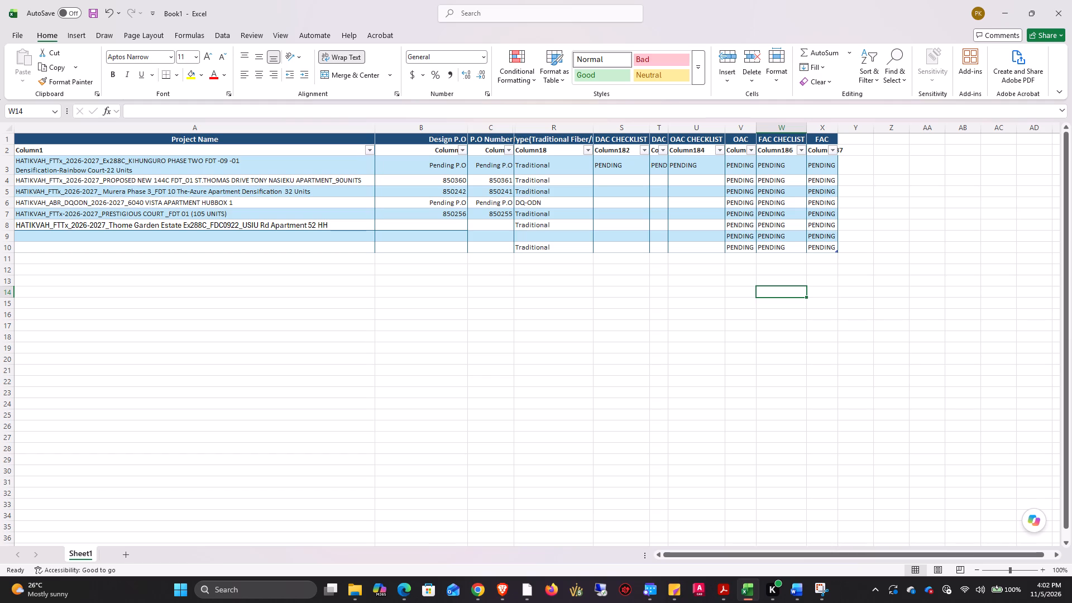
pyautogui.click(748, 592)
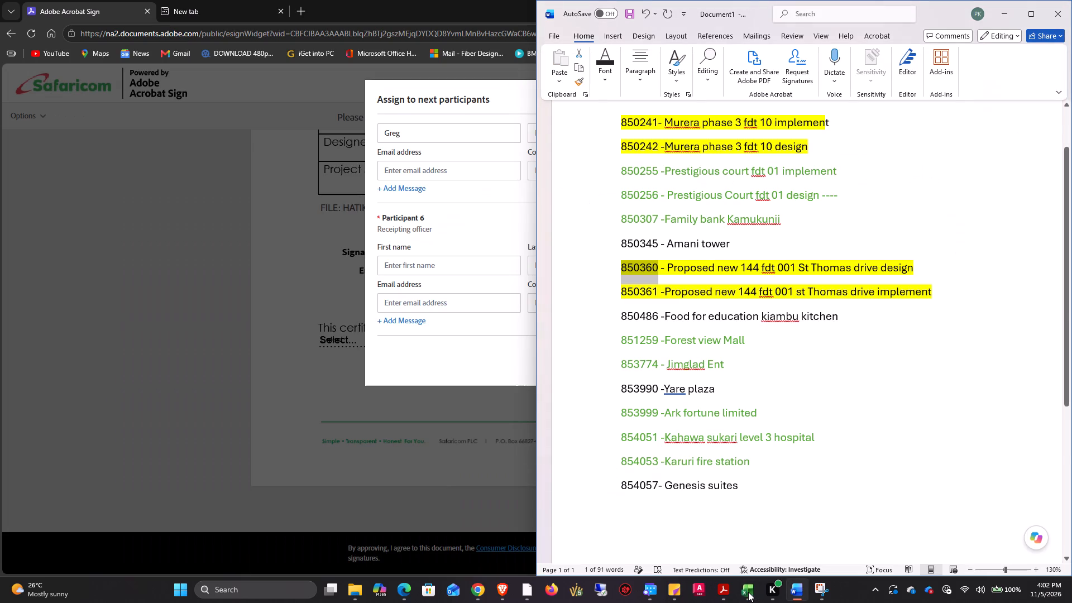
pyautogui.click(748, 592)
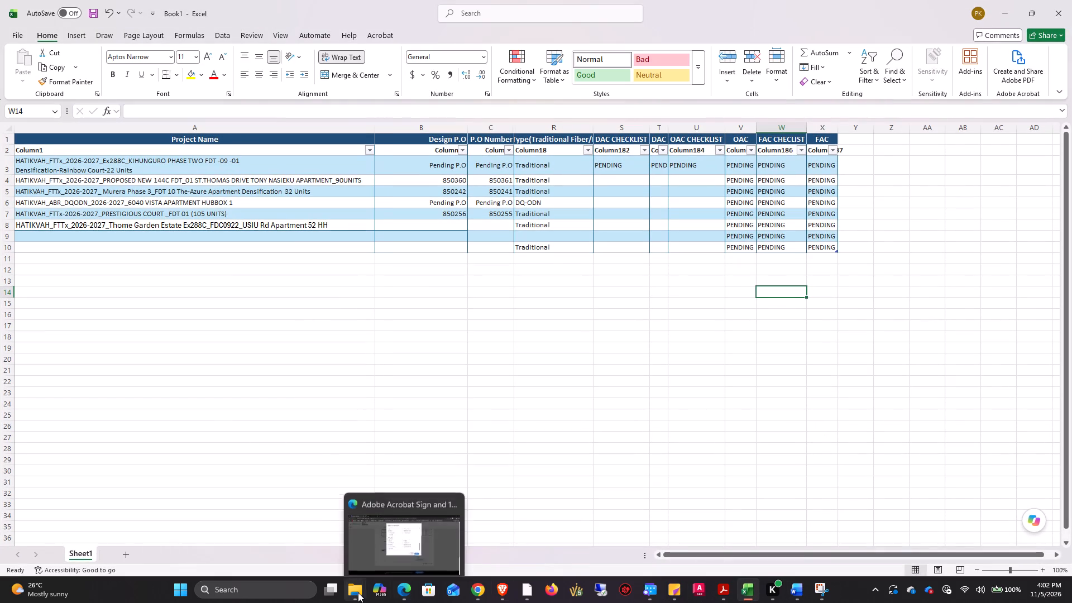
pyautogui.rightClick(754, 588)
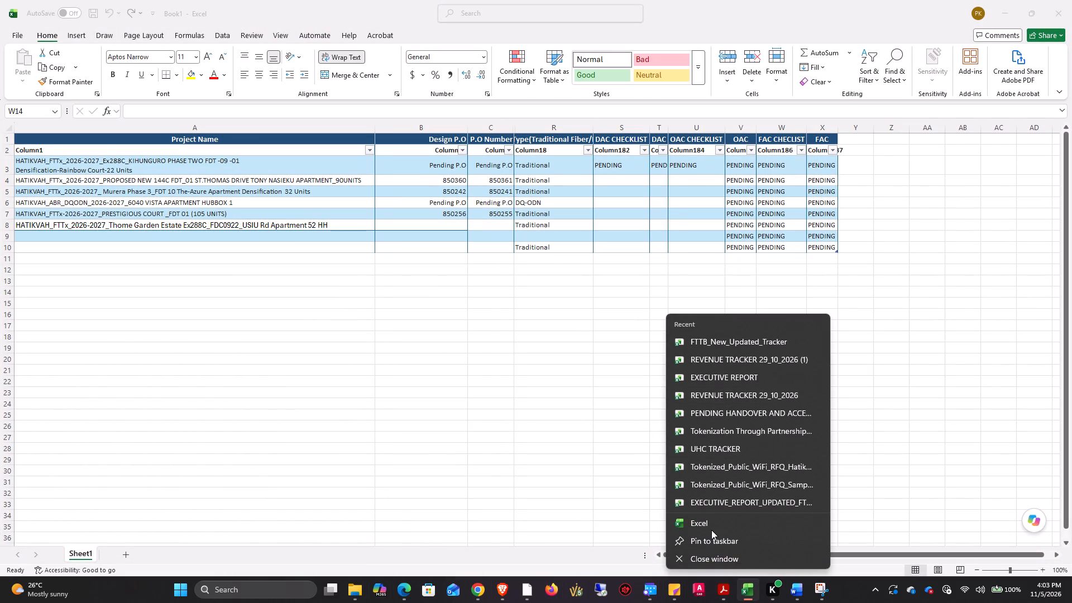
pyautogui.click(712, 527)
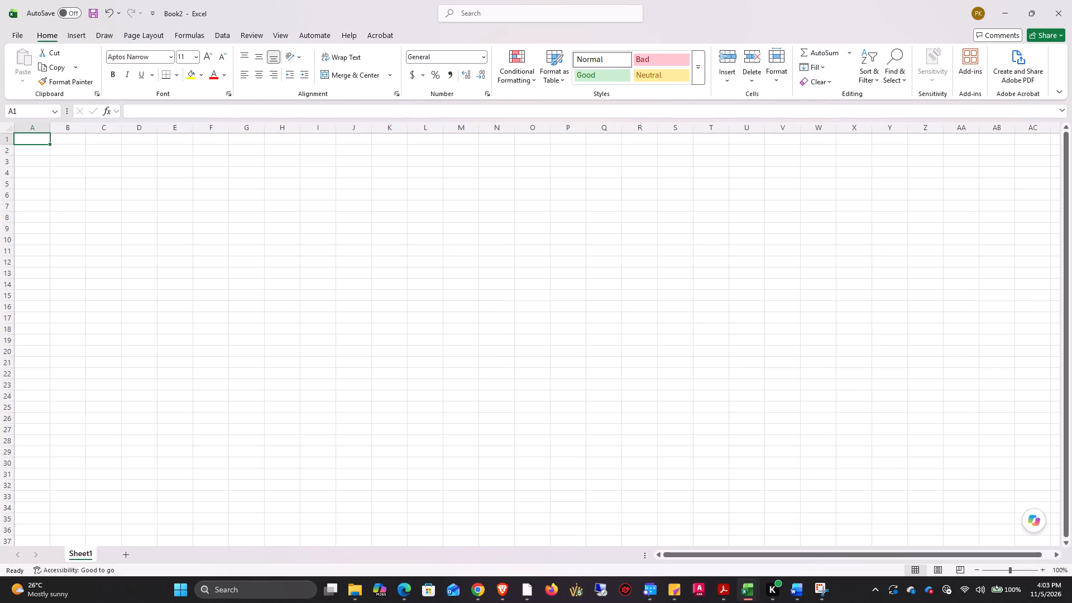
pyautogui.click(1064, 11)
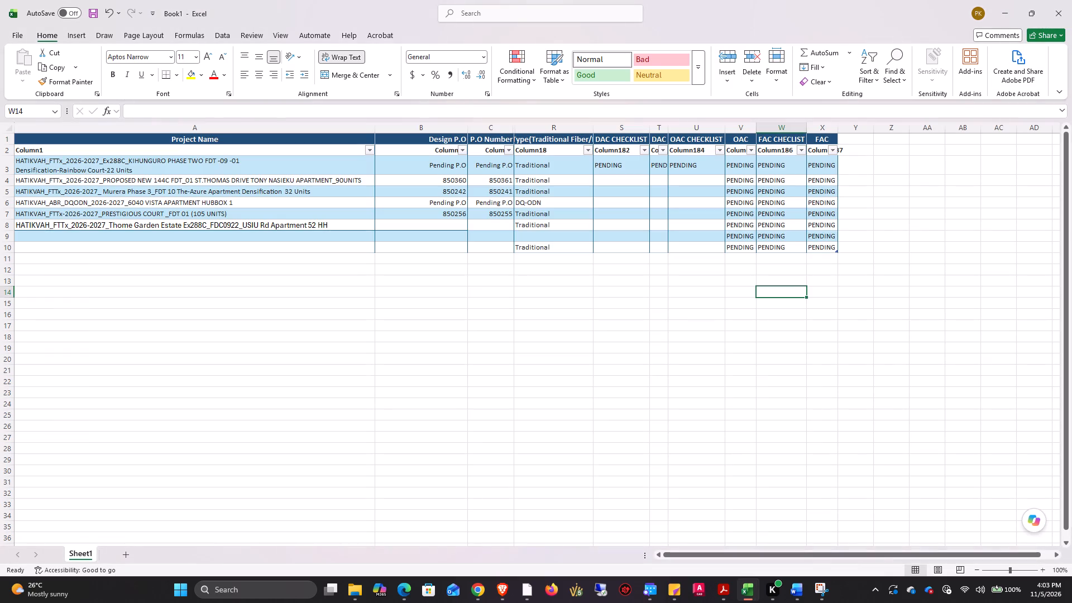
# Open the recent EXECUTIVE REPORT workbook.
pyautogui.rightClick(748, 583)
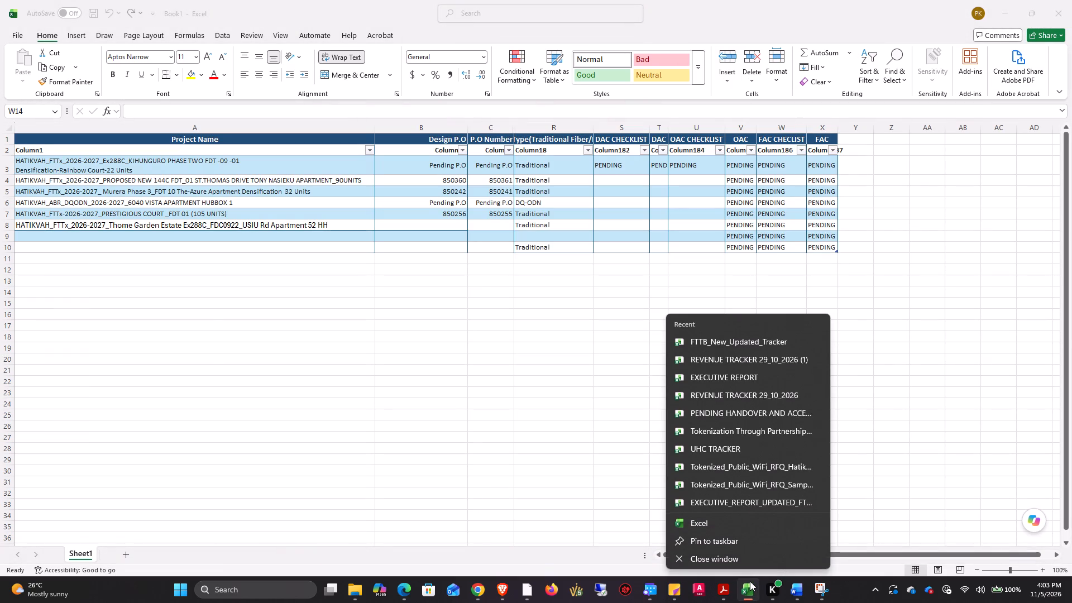
pyautogui.click(736, 380)
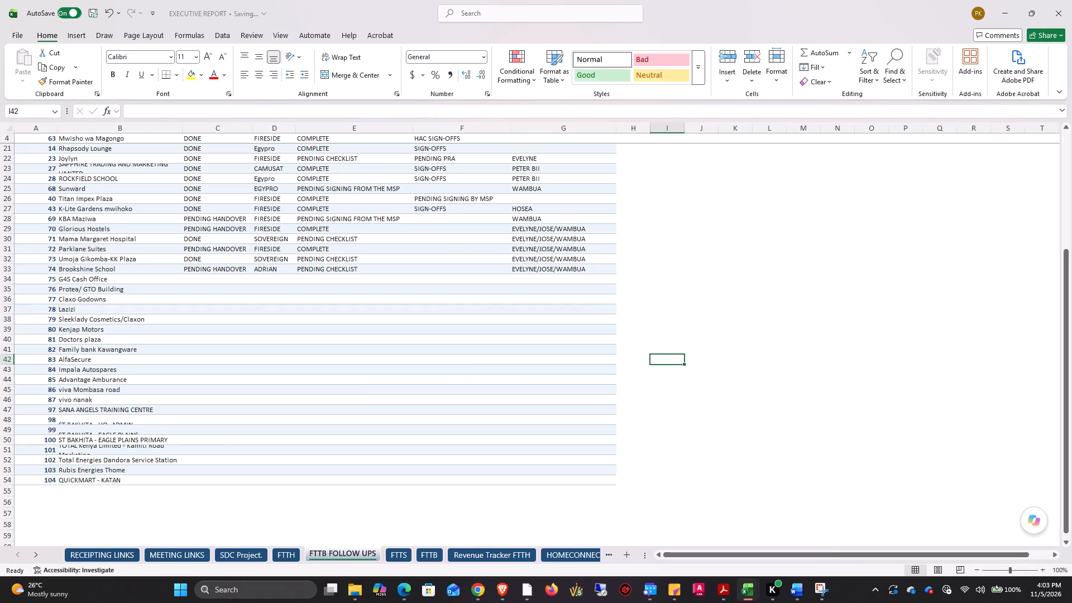
# Examine the FTTB FOLLOW UPS sheet, and the last rows and columns of the table on the FTTB sheet.
pyautogui.click(502, 352)
pyautogui.scroll(4, 508, 349)
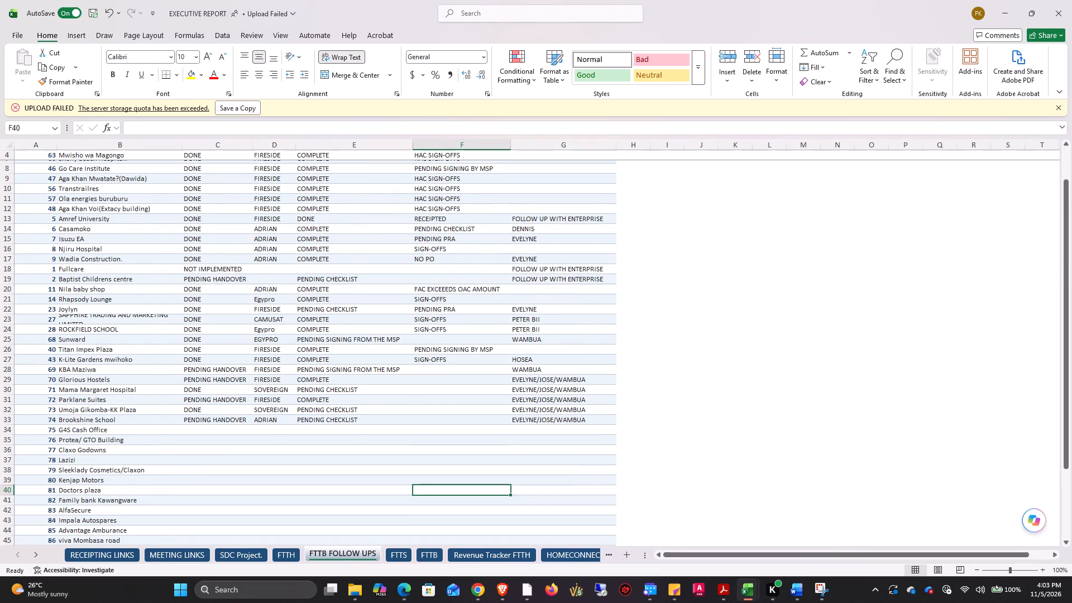
pyautogui.scroll(7, 508, 349)
pyautogui.scroll(-1, 510, 348)
pyautogui.scroll(4, 510, 348)
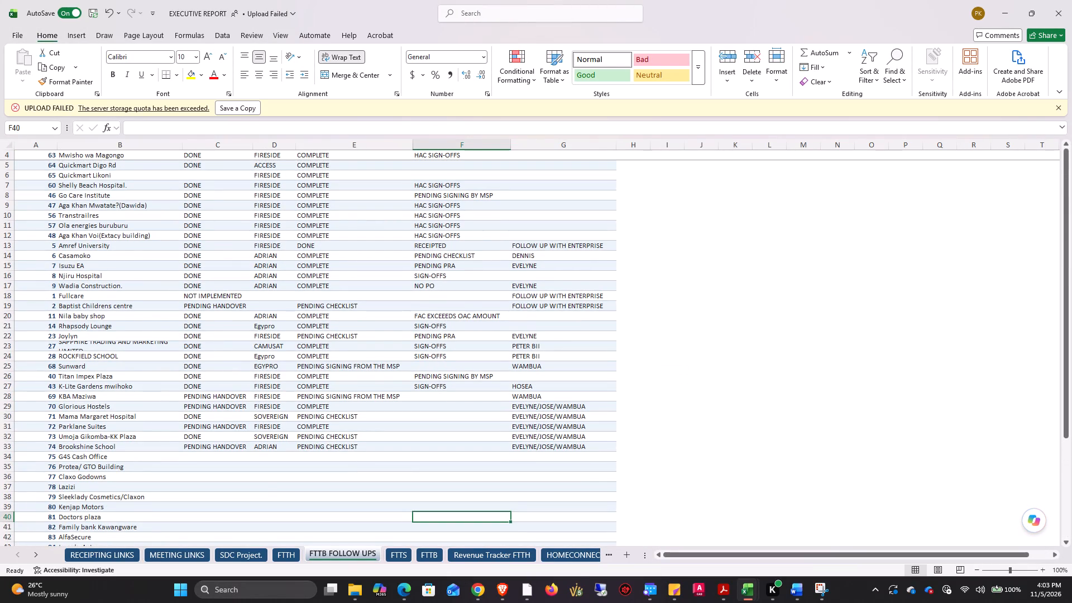
pyautogui.click(442, 561)
pyautogui.scroll(-6, 430, 321)
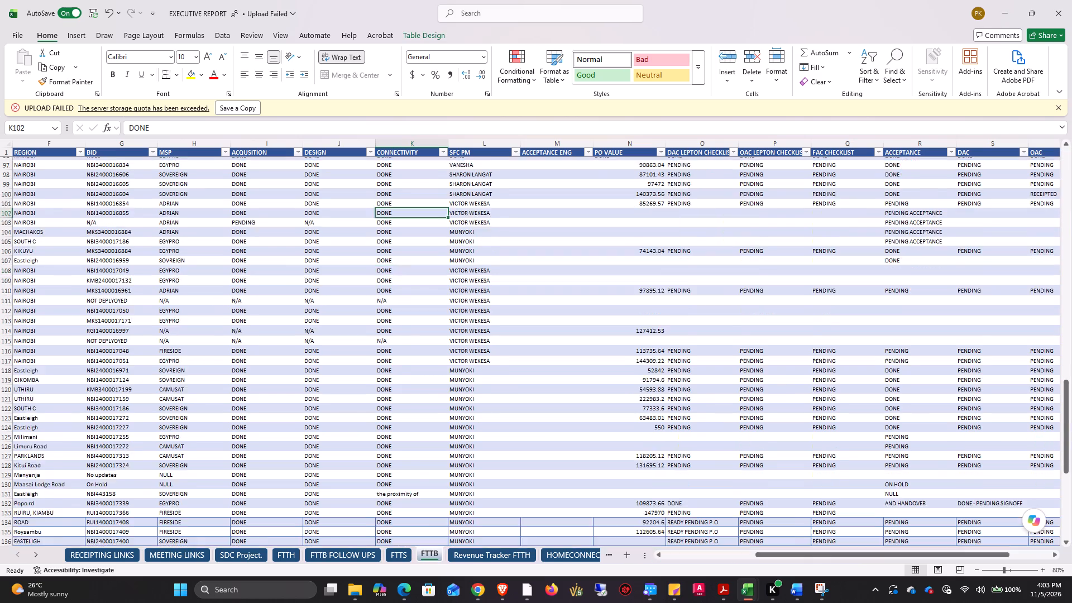
pyautogui.scroll(-1, 450, 336)
pyautogui.scroll(1, 450, 336)
pyautogui.scroll(-7, 453, 336)
pyautogui.scroll(1, 459, 338)
pyautogui.scroll(-2, 459, 338)
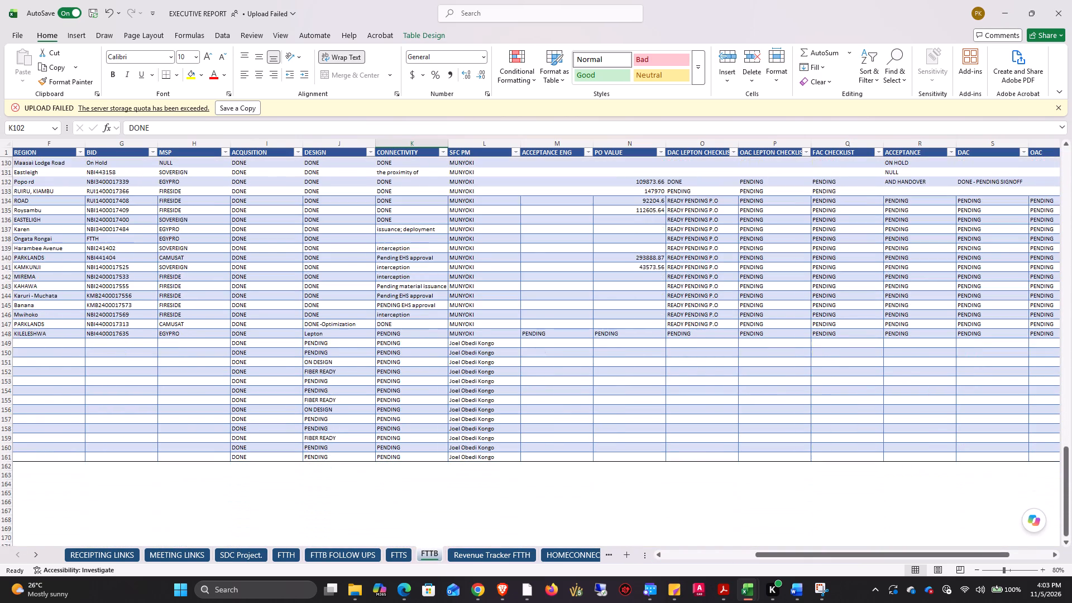
pyautogui.moveTo(795, 556); pyautogui.dragTo(970, 534)
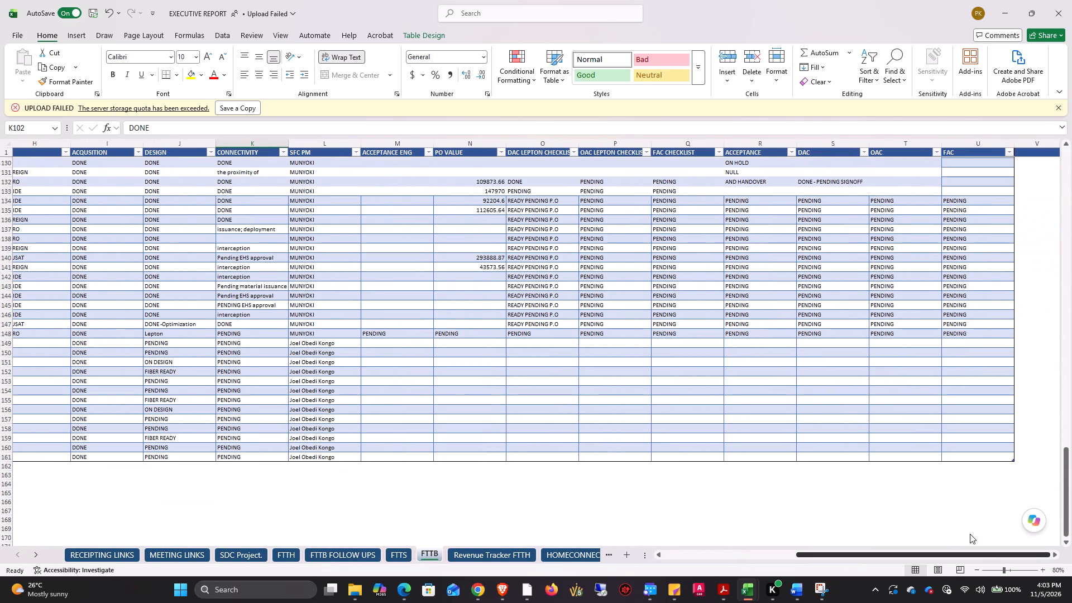
pyautogui.moveTo(970, 534); pyautogui.dragTo(985, 534)
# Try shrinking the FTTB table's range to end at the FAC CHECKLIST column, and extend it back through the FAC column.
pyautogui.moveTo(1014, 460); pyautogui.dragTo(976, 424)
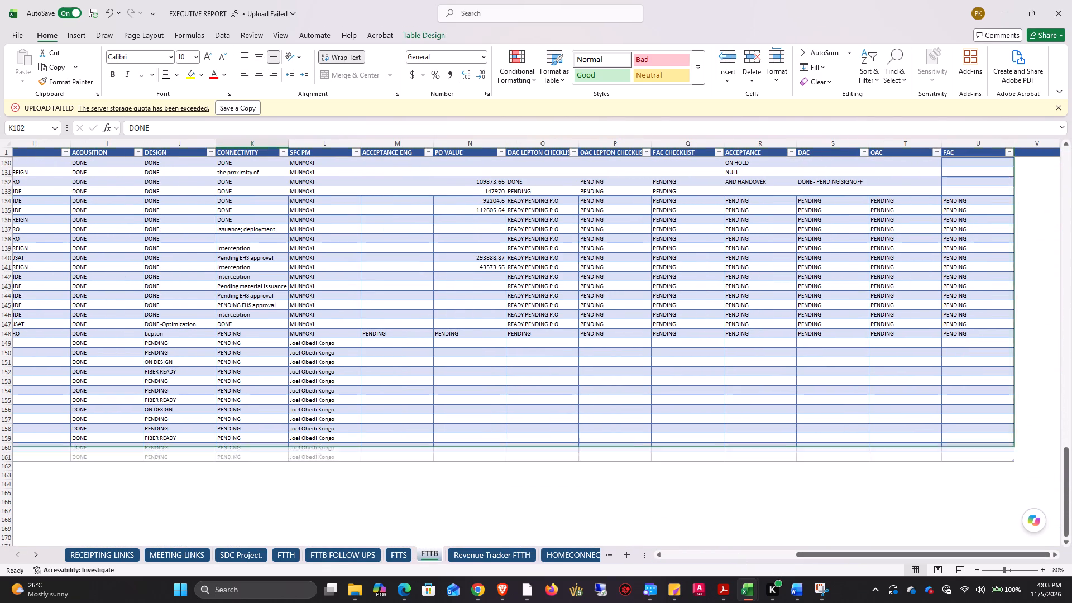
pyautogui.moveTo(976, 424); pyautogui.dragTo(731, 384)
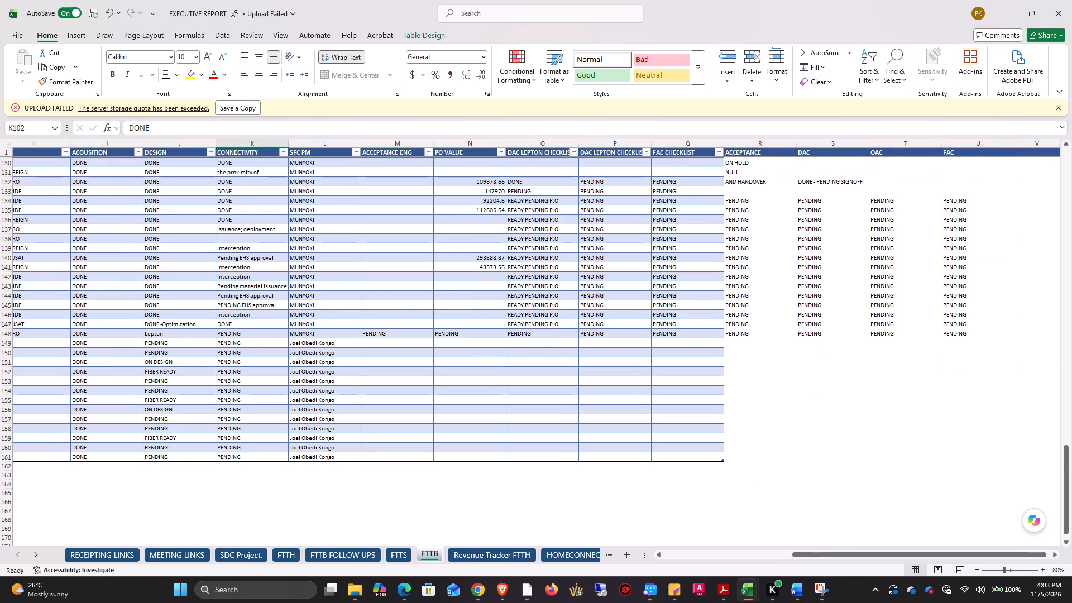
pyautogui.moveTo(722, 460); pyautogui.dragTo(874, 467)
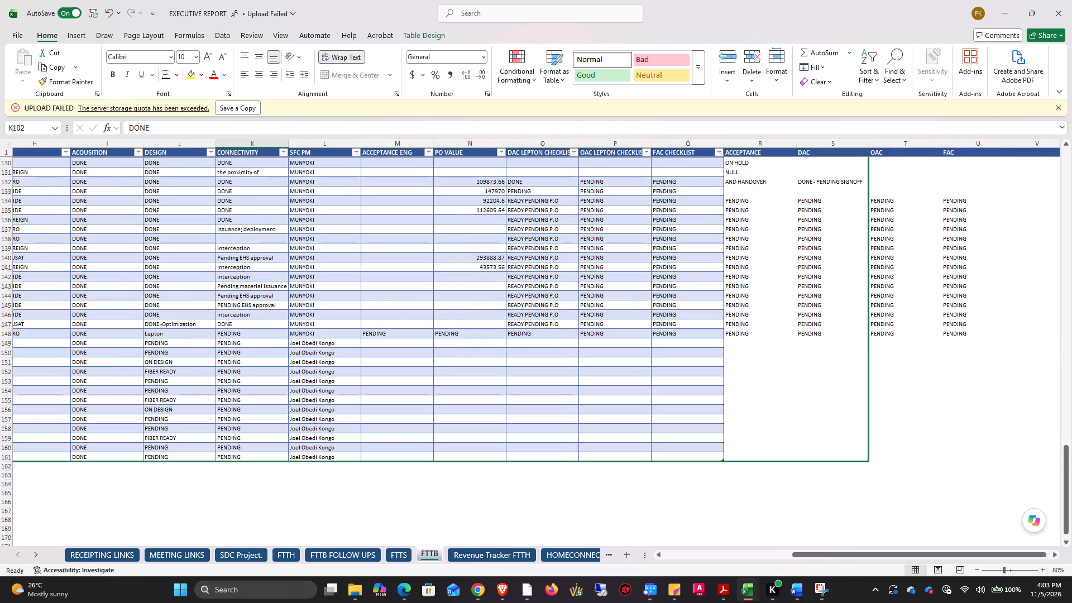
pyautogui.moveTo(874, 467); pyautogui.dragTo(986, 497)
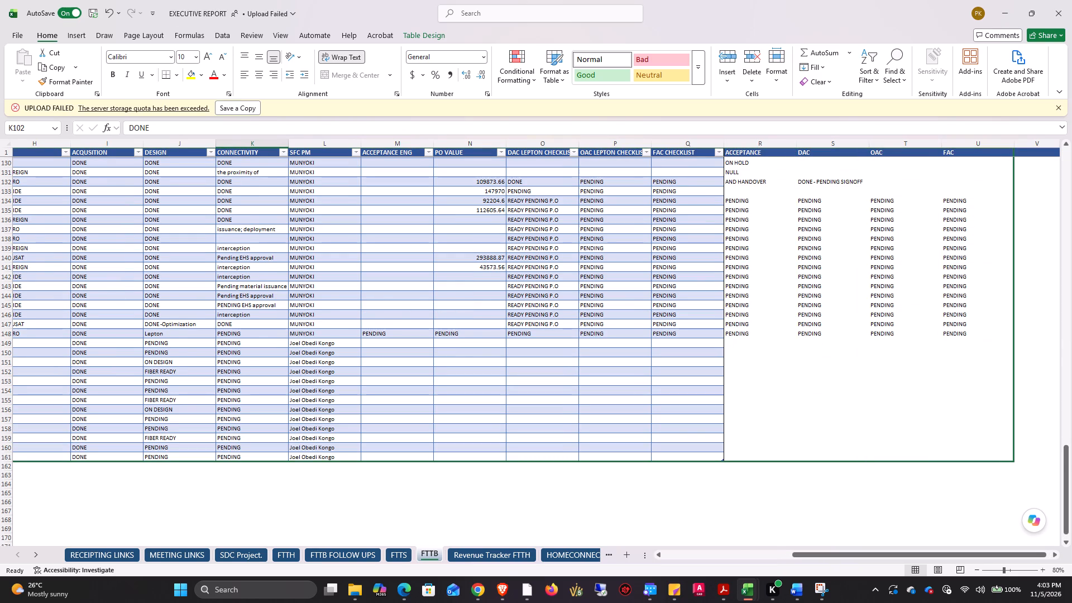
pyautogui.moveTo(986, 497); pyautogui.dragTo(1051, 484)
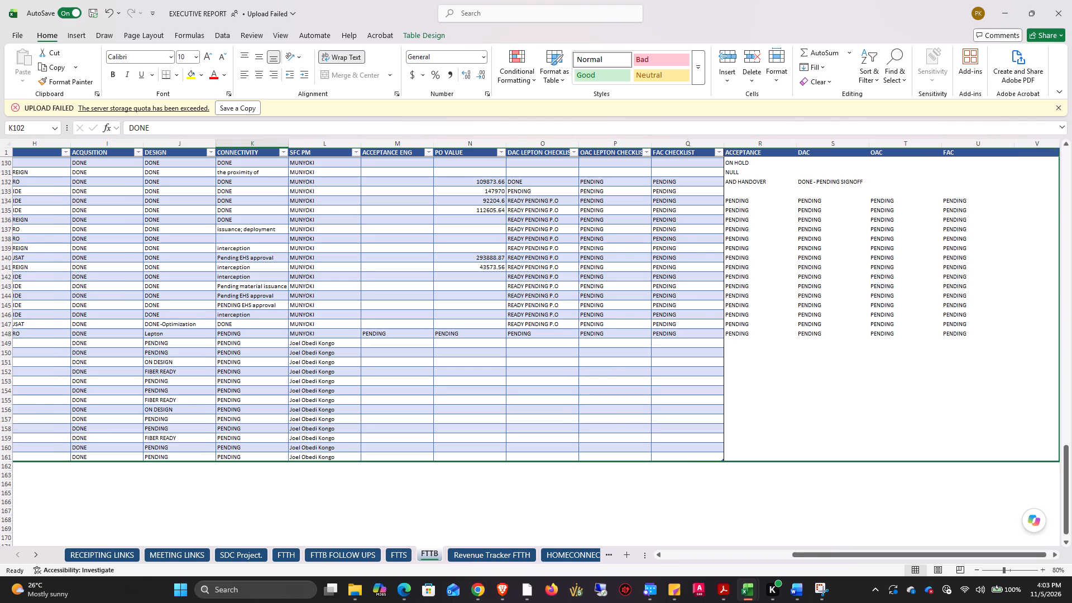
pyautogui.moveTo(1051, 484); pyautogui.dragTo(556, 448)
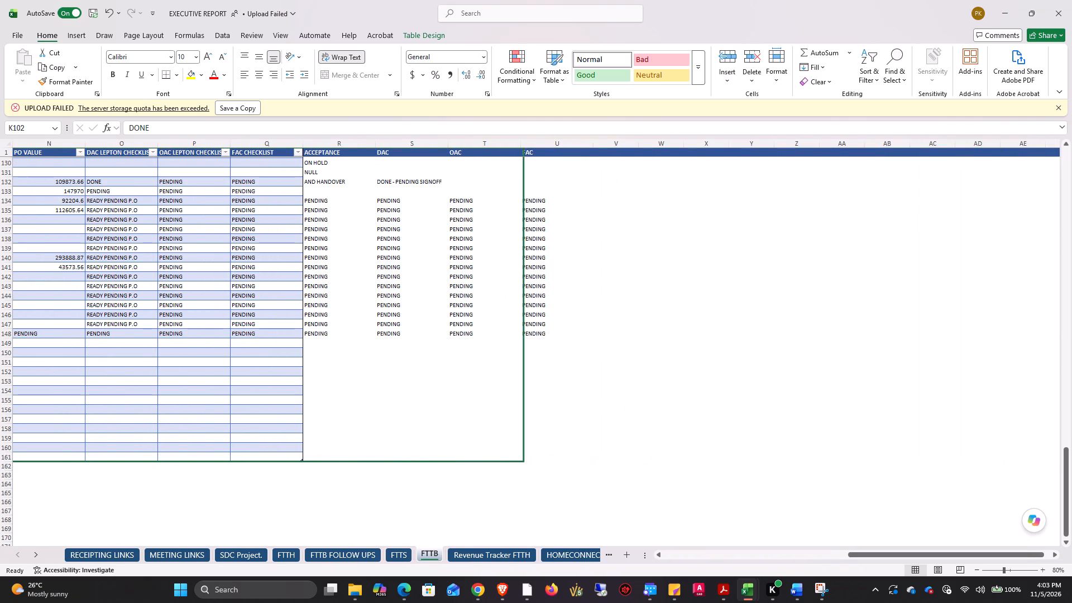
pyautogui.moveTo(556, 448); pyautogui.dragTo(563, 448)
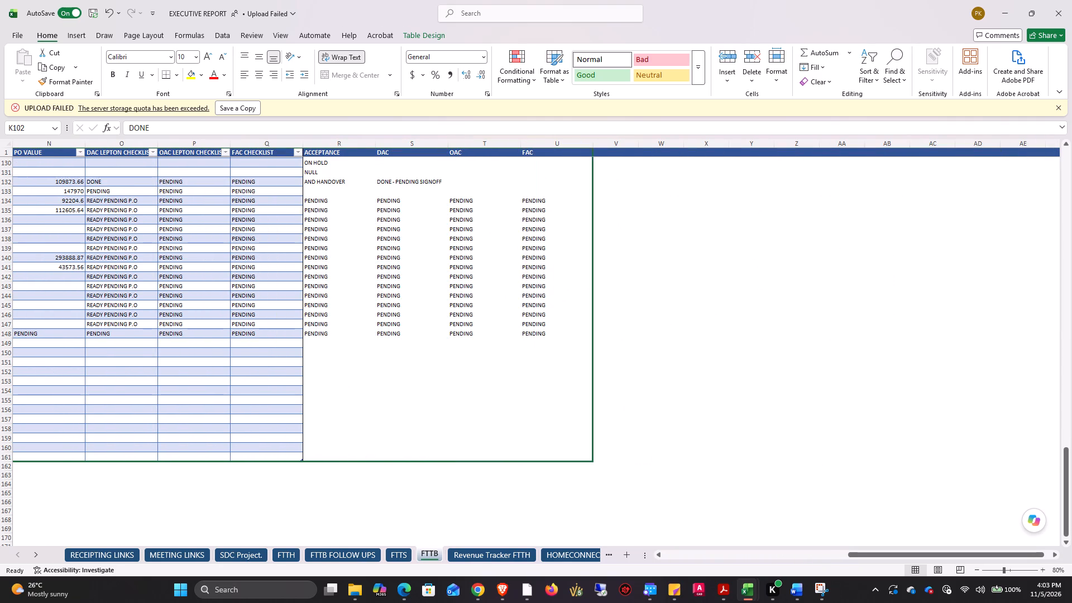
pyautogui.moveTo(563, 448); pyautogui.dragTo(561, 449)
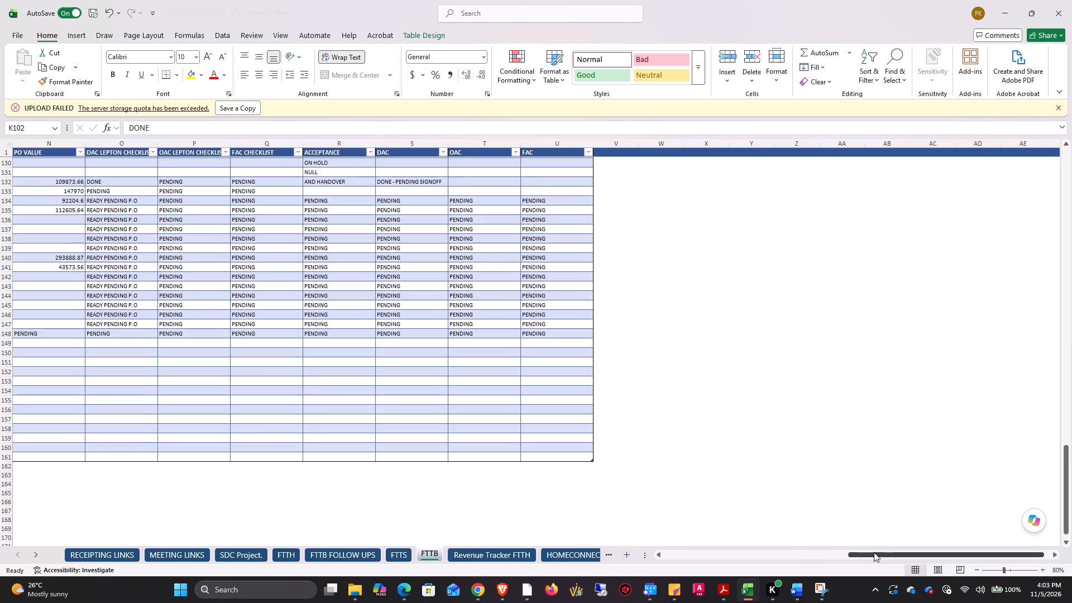
# Look through the FTTB table's site records from the last rows up to the header, starting from its first columns.
pyautogui.moveTo(875, 555); pyautogui.dragTo(381, 525)
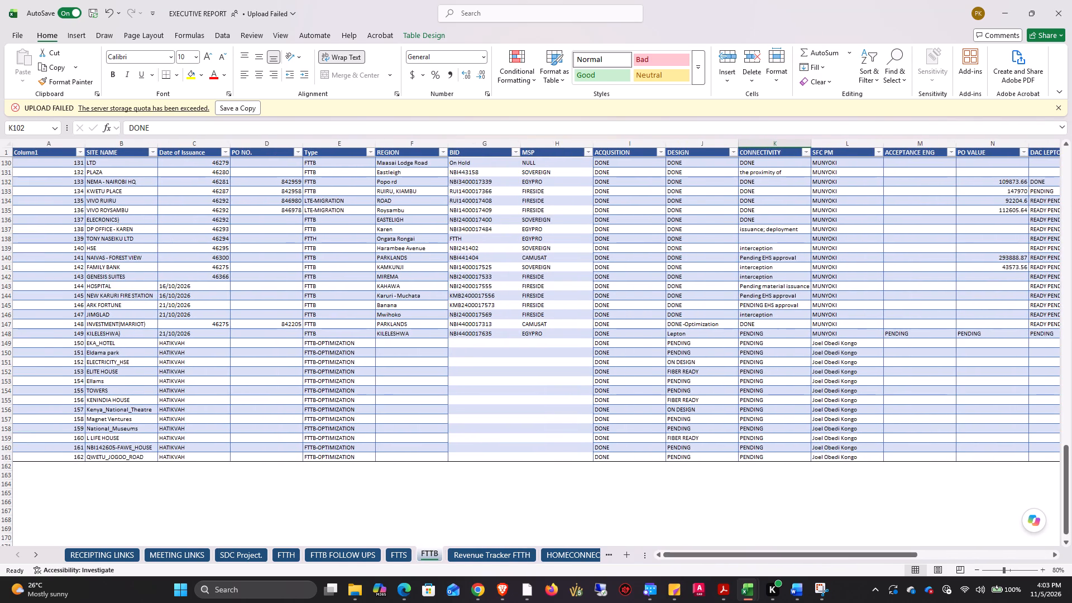
pyautogui.scroll(10, 406, 397)
pyautogui.scroll(-1, 439, 390)
pyautogui.scroll(1, 439, 390)
pyautogui.scroll(-1, 439, 390)
pyautogui.scroll(10, 439, 390)
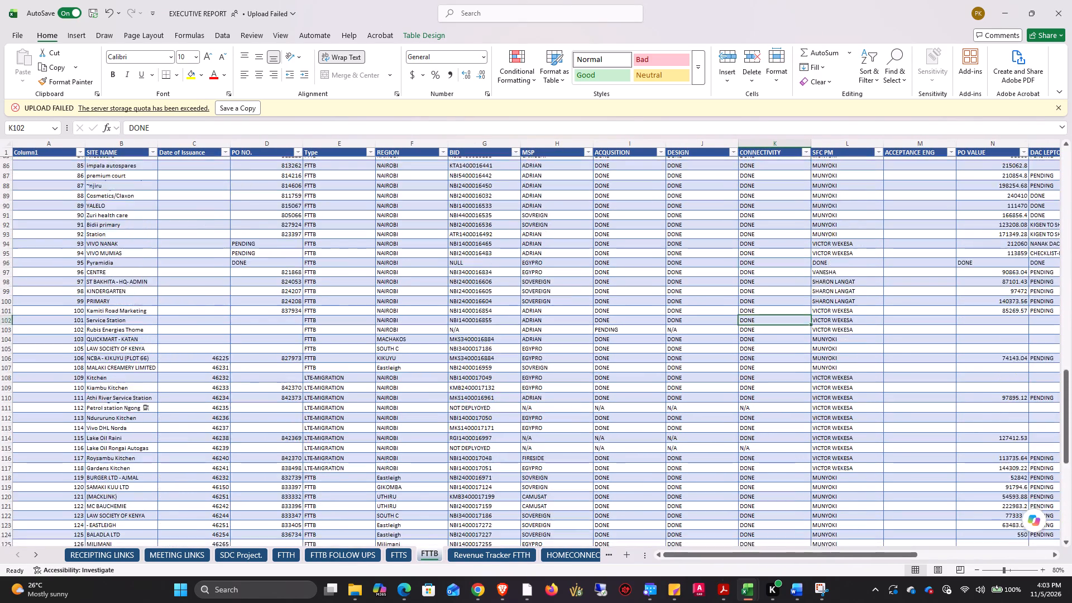
pyautogui.scroll(9, 439, 390)
pyautogui.scroll(-3, 439, 390)
pyautogui.scroll(20, 439, 390)
pyautogui.scroll(1, 439, 390)
pyautogui.scroll(-1, 439, 390)
pyautogui.scroll(1, 439, 390)
pyautogui.scroll(-1, 439, 390)
pyautogui.scroll(7, 439, 390)
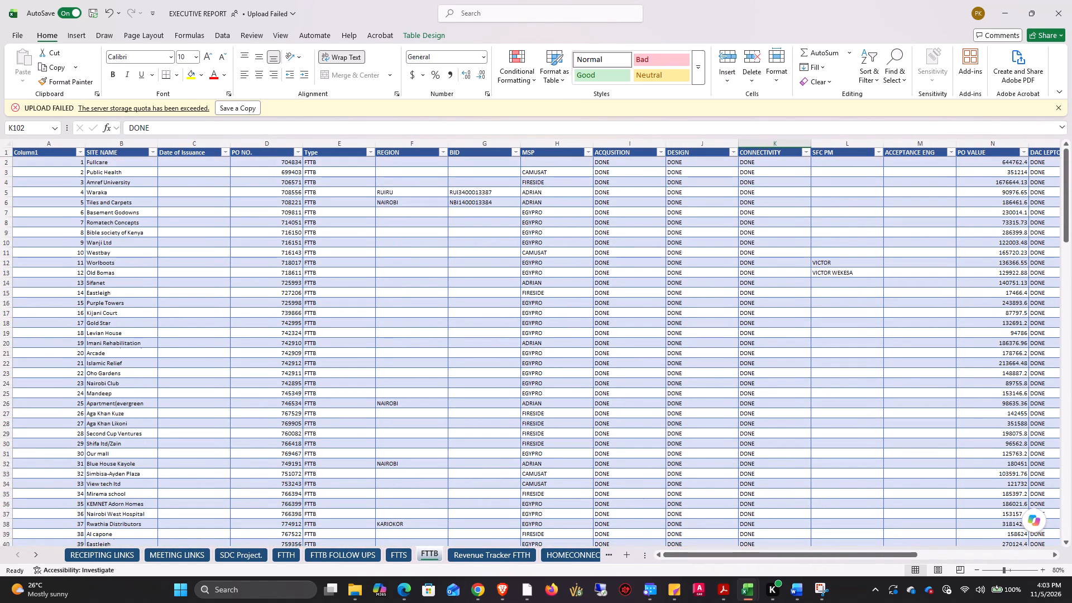
pyautogui.scroll(4, 439, 390)
# Select the whole FTTB table and apply the light table style with a black header and plain horizontal row lines.
pyautogui.click(407, 347)
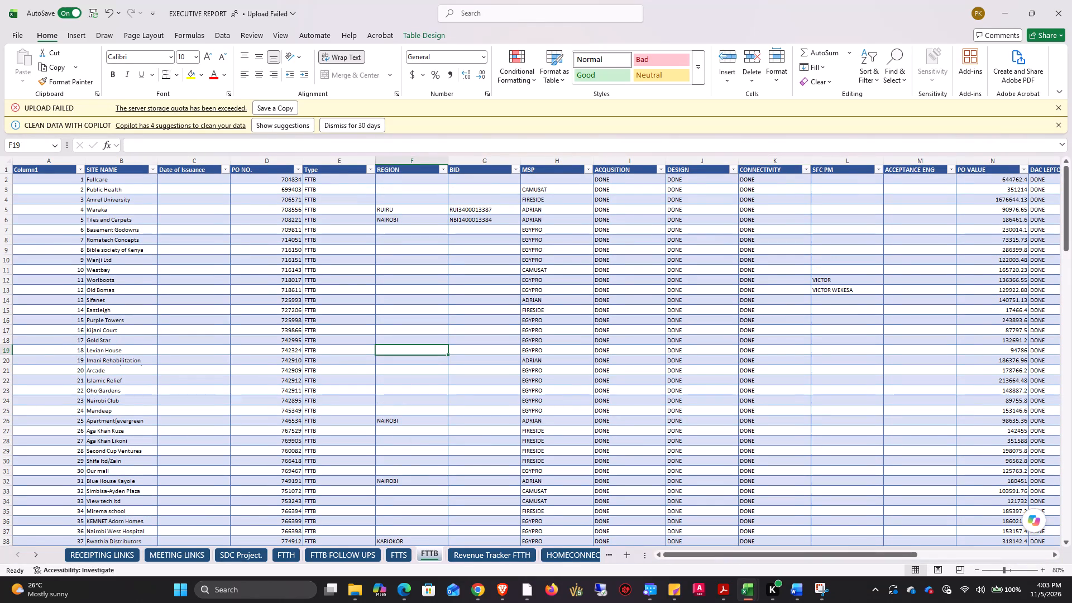
pyautogui.hotkey('ctrl', 'a')
pyautogui.scroll(-11, 518, 272)
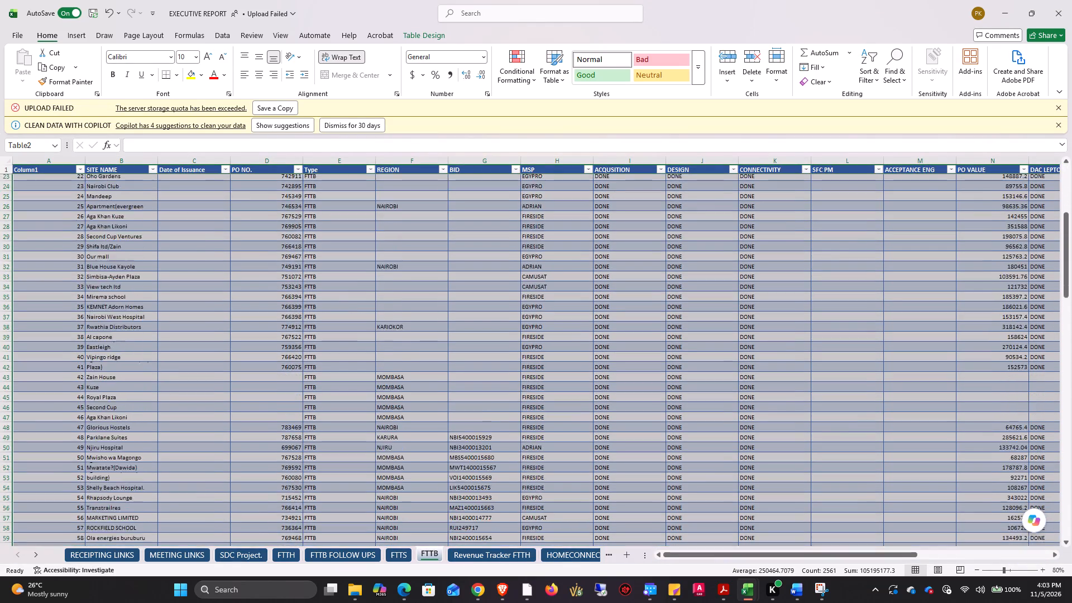
pyautogui.scroll(-7, 536, 264)
pyautogui.click(563, 71)
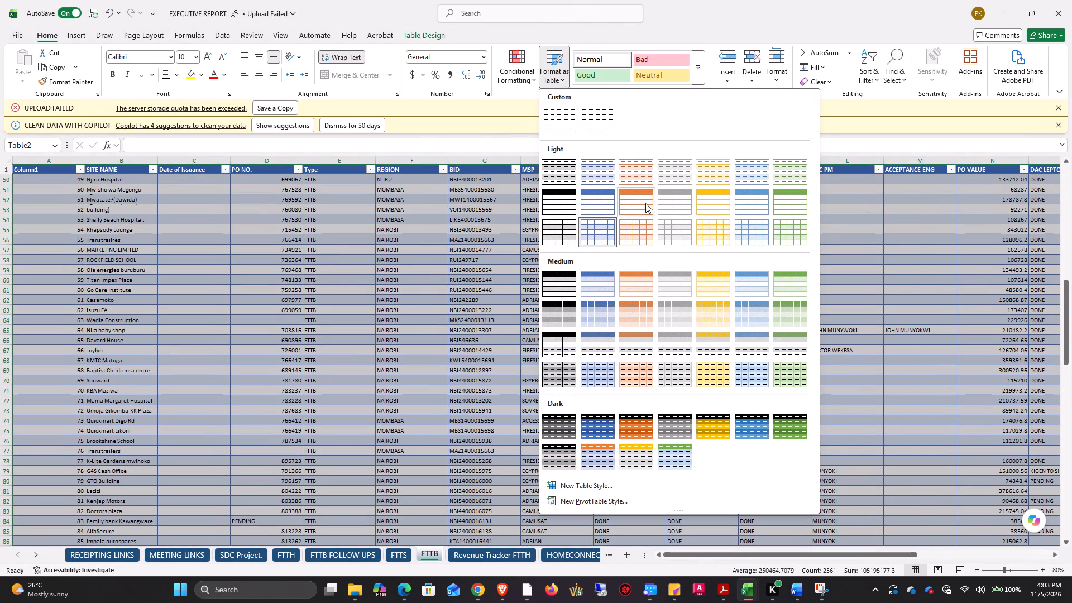
pyautogui.click(571, 205)
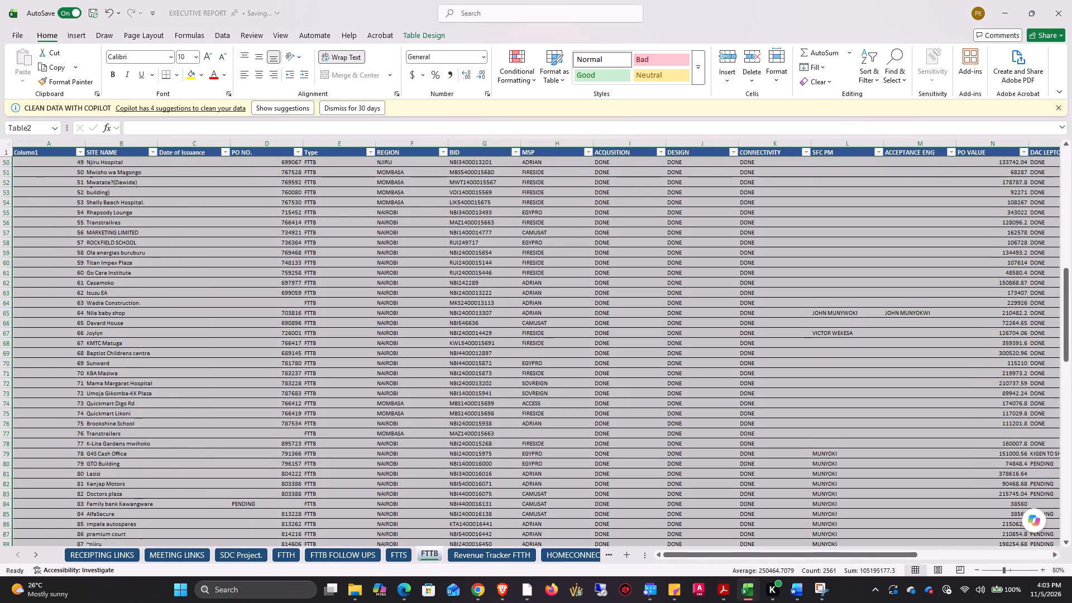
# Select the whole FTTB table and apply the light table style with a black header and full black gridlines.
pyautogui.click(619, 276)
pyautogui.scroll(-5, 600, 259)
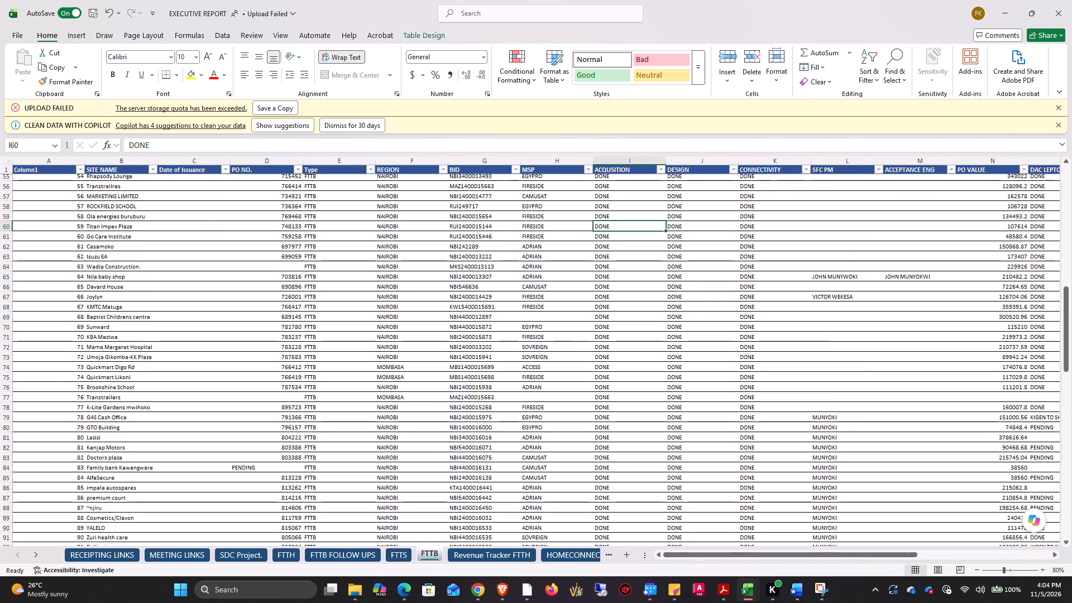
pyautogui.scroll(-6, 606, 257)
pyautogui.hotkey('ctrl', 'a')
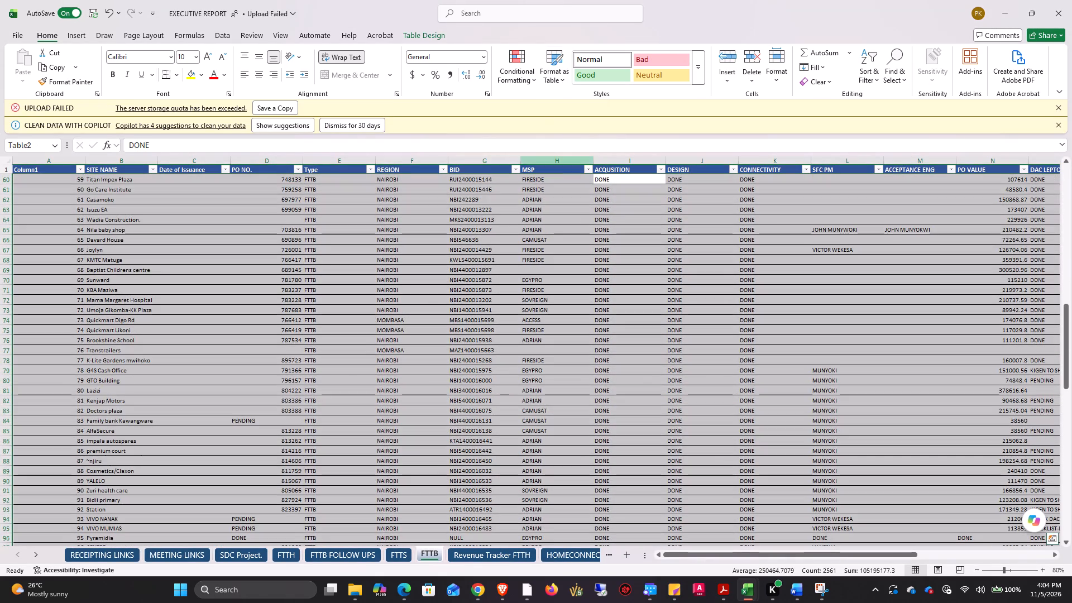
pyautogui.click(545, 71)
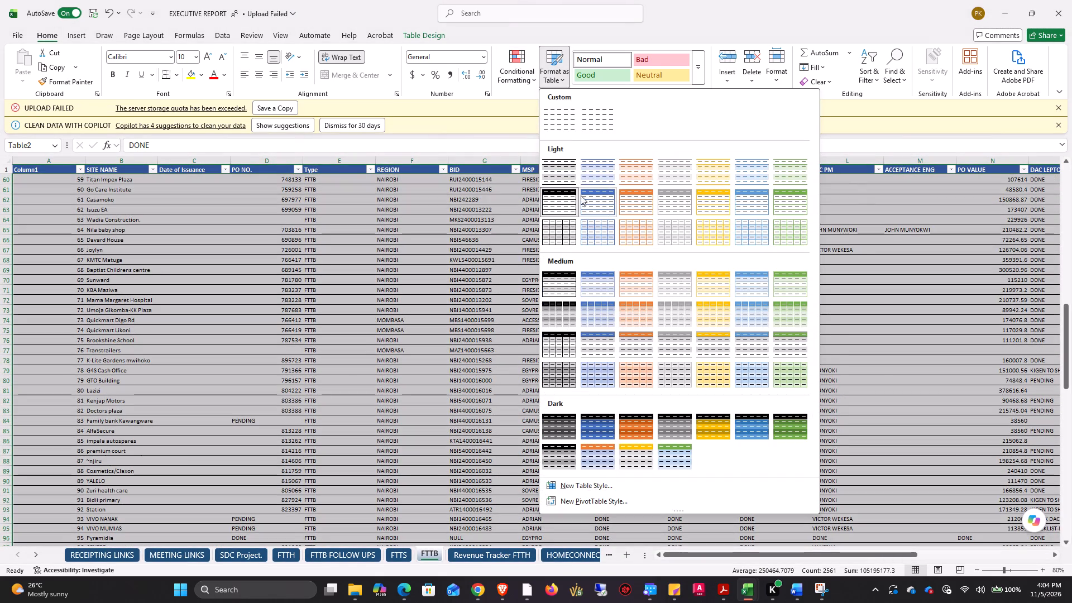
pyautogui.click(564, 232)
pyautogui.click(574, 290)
# Look over the restyled FTTB table down to its last site records and back up.
pyautogui.scroll(-4, 576, 277)
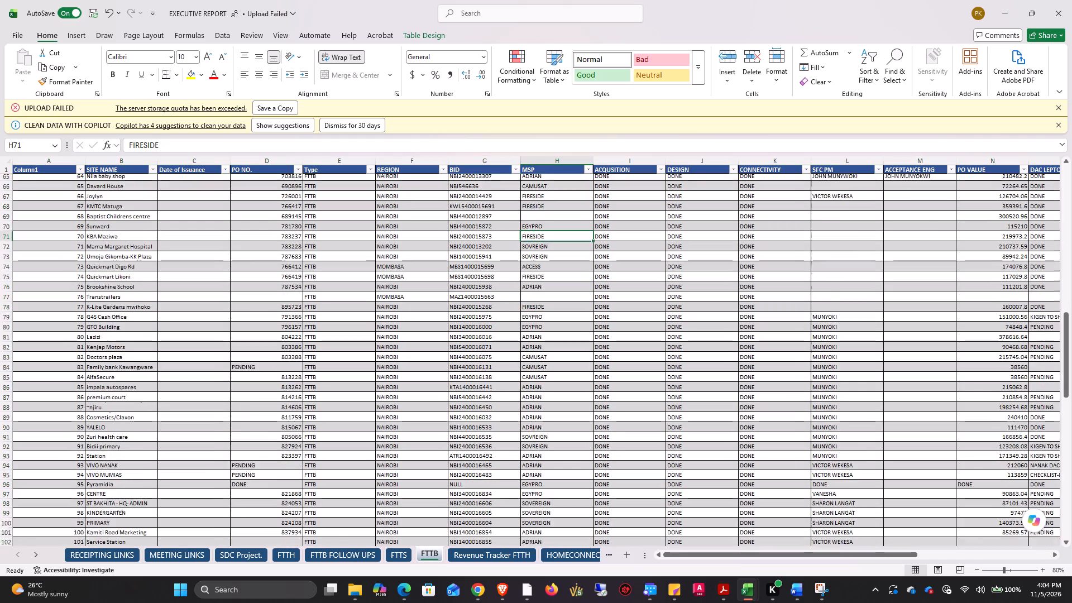
pyautogui.scroll(-20, 599, 284)
pyautogui.scroll(1, 597, 295)
pyautogui.scroll(-1, 597, 295)
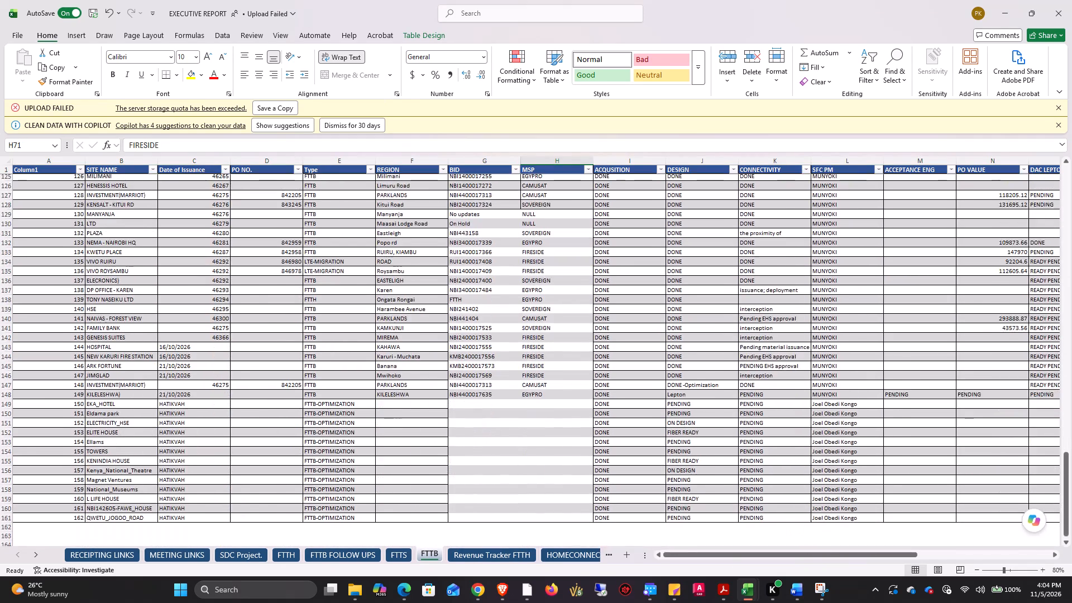
pyautogui.scroll(-6, 600, 295)
pyautogui.scroll(1, 601, 296)
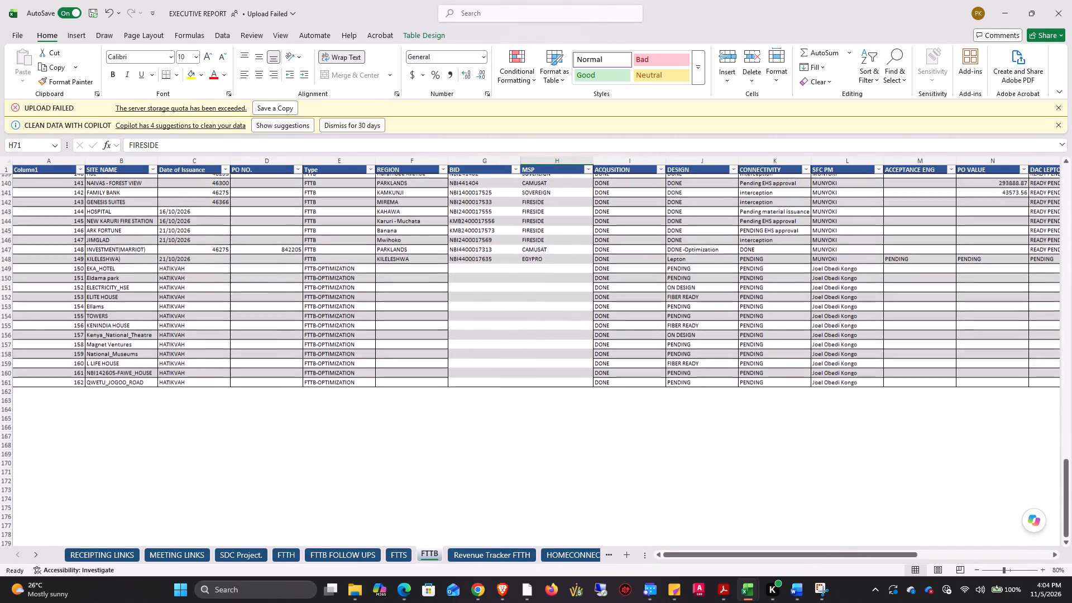
pyautogui.scroll(10, 601, 296)
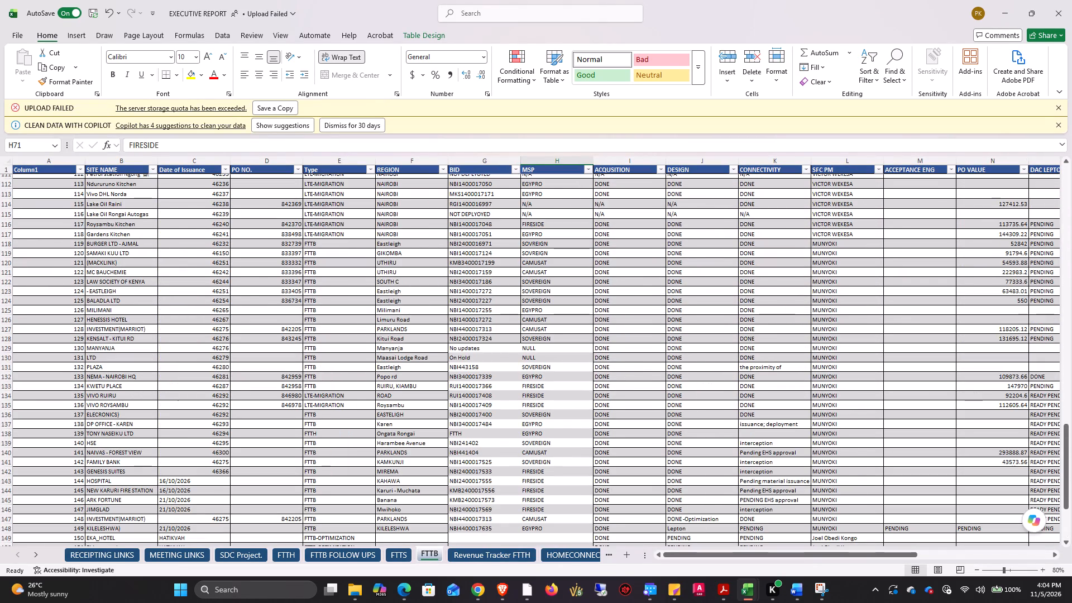
# Apply the light table style with a blue header and plain blue horizontal row lines to the FTTB table.
pyautogui.click(540, 329)
pyautogui.click(492, 337)
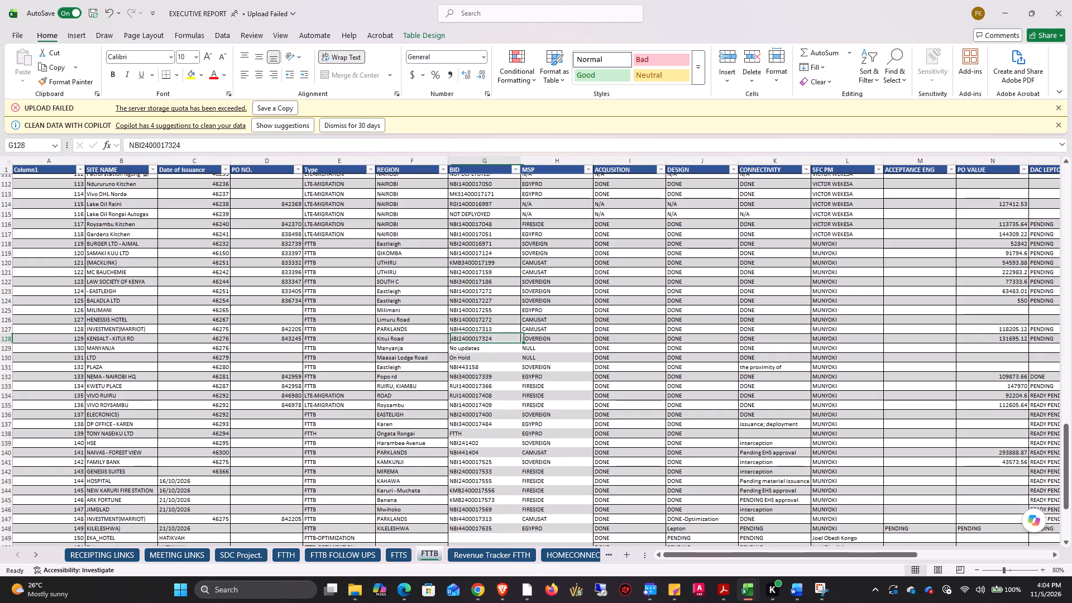
pyautogui.click(497, 317)
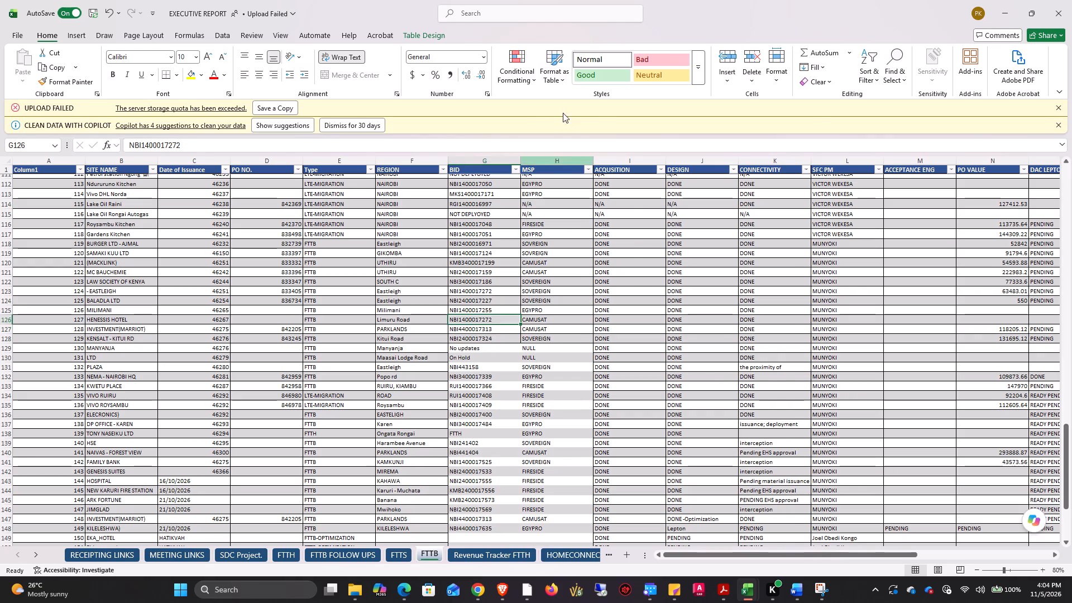
pyautogui.click(552, 79)
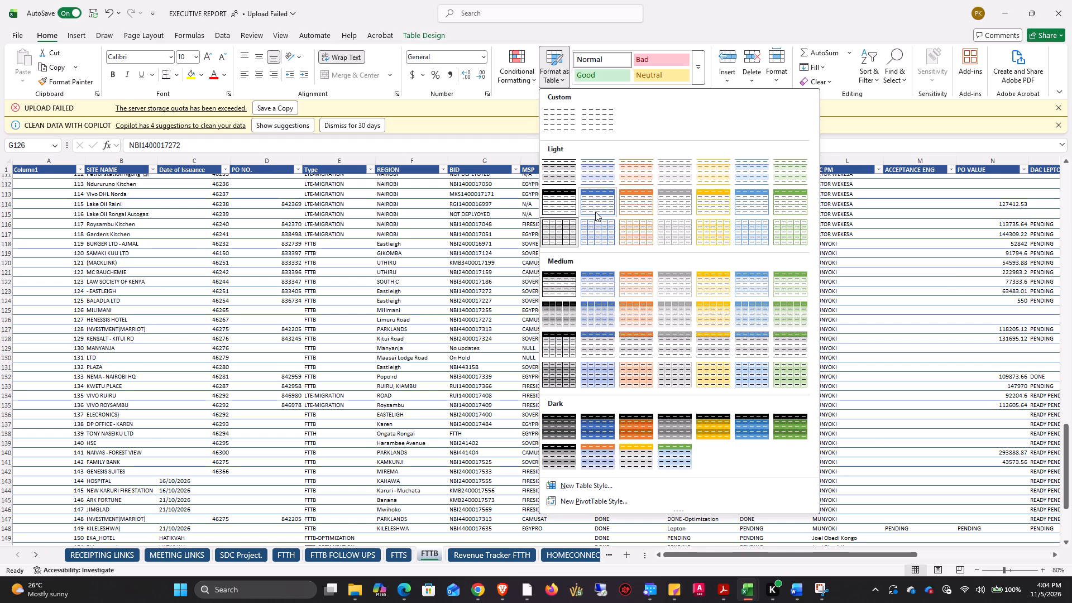
pyautogui.click(595, 210)
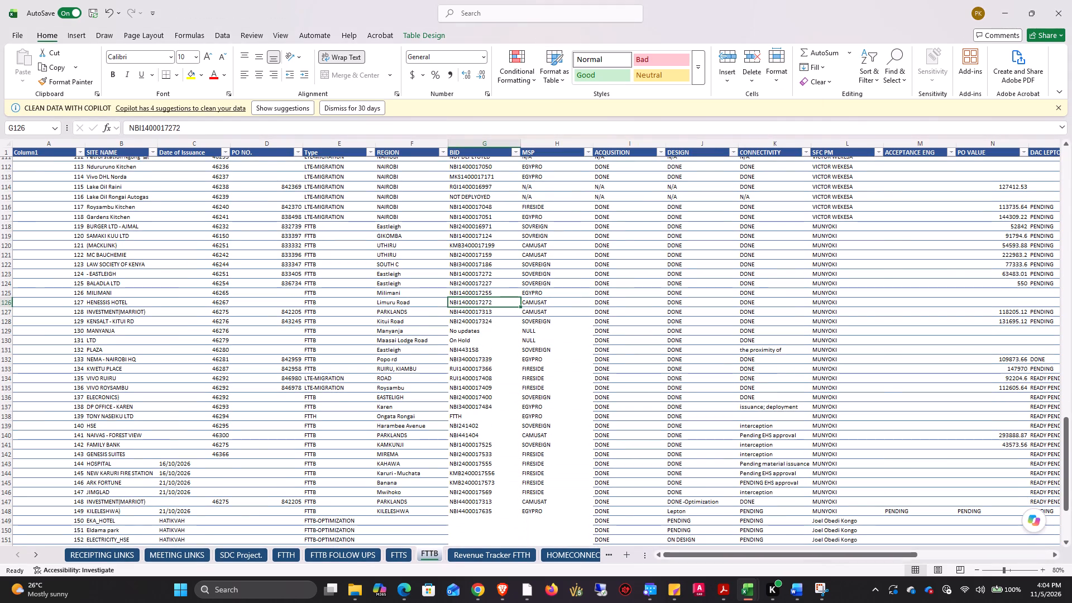
pyautogui.click(593, 327)
pyautogui.click(540, 359)
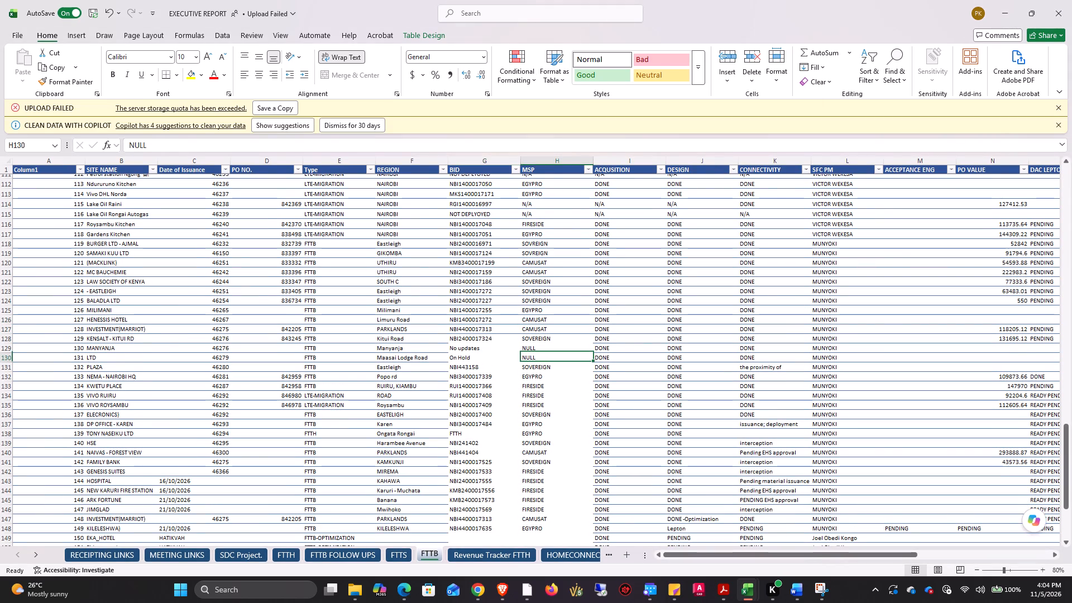
pyautogui.click(442, 332)
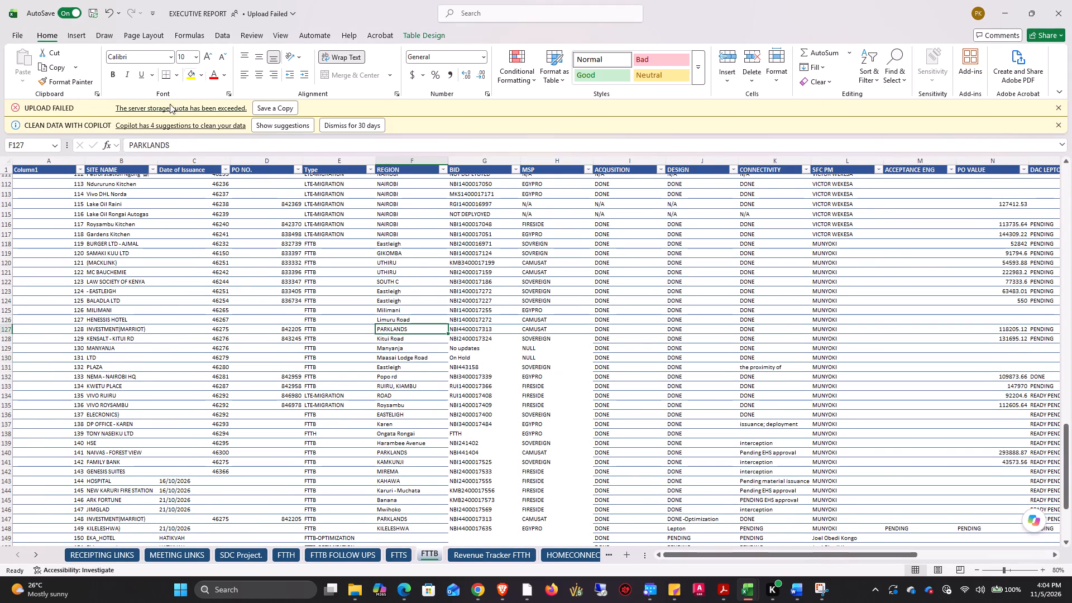
# Switch back to Book1 and copy the Project Type column's formatting onto the OAC, FAC CHECLIST and FAC columns.
pyautogui.click(1012, 8)
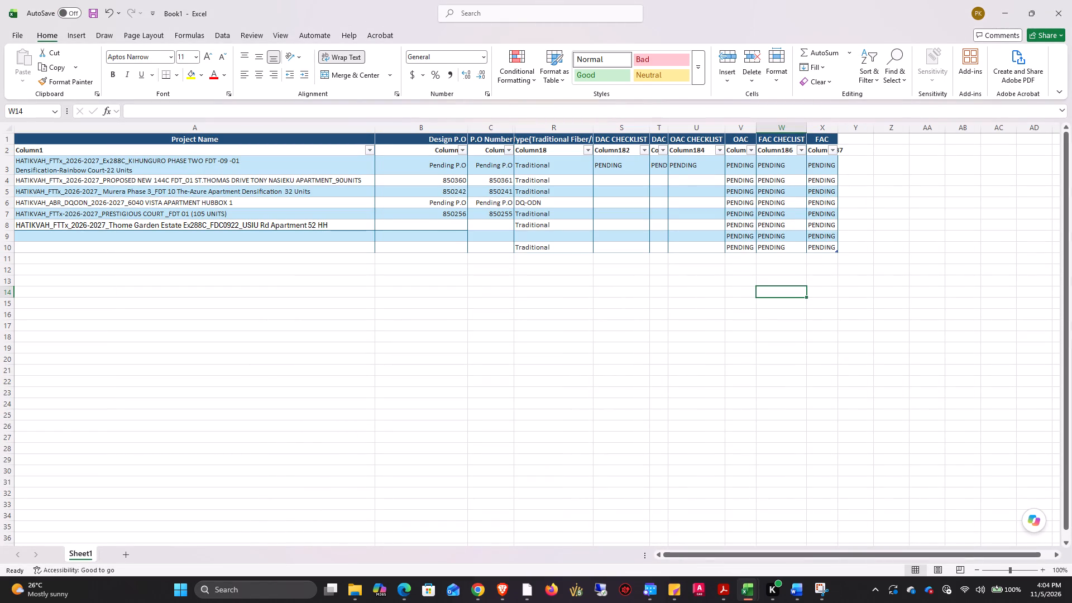
pyautogui.click(550, 128)
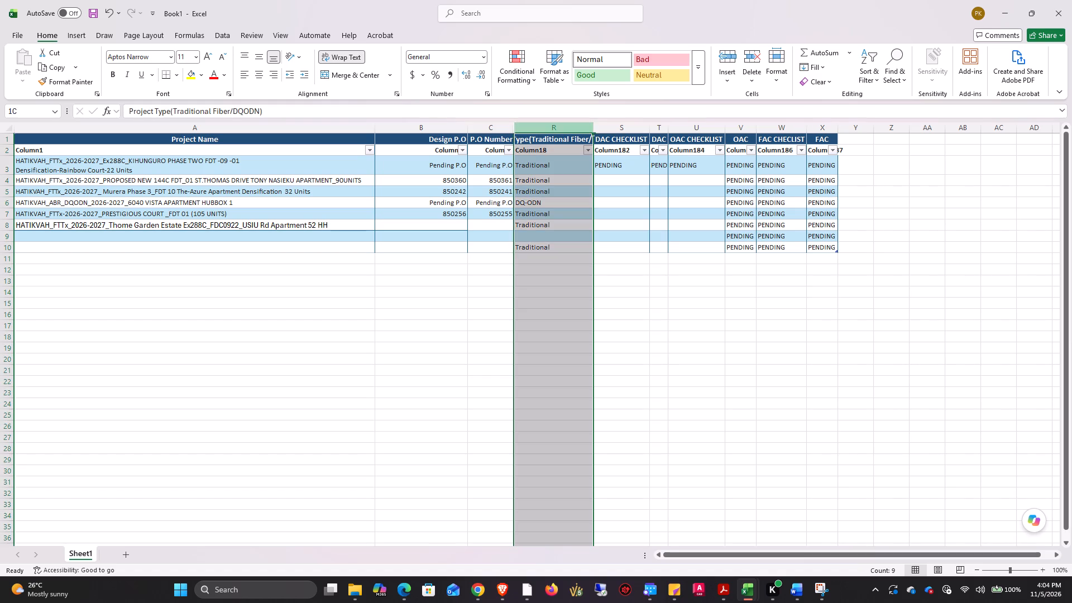
pyautogui.click(71, 82)
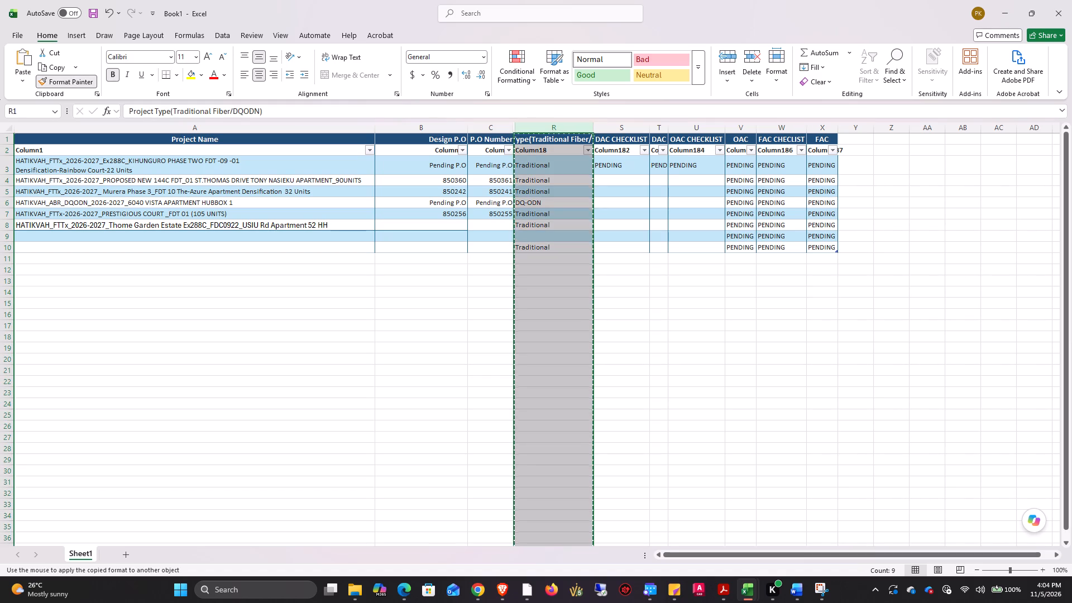
pyautogui.moveTo(736, 128); pyautogui.dragTo(822, 132)
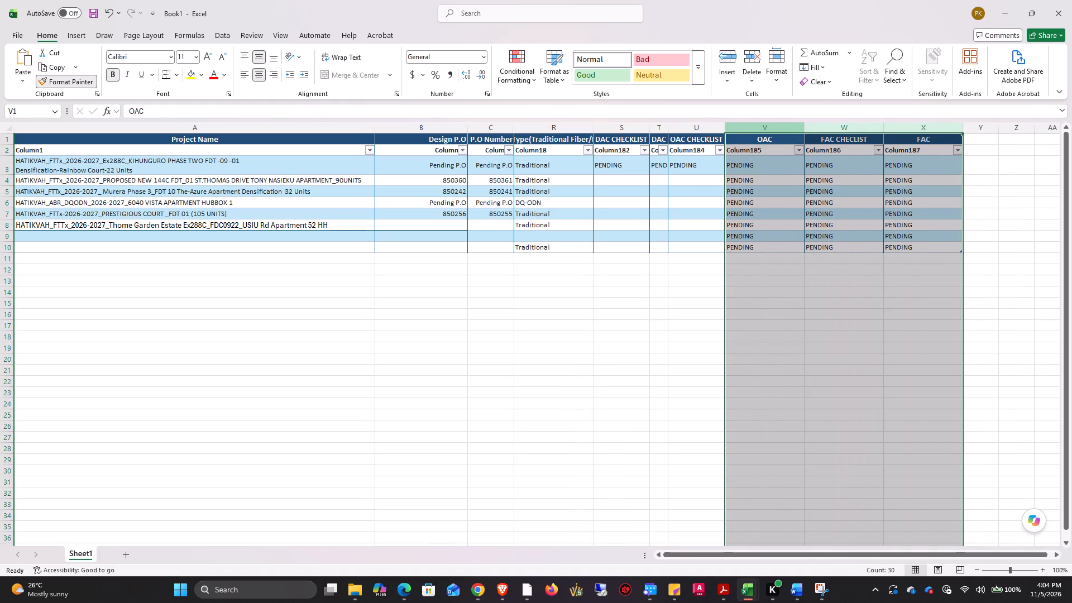
pyautogui.click(763, 259)
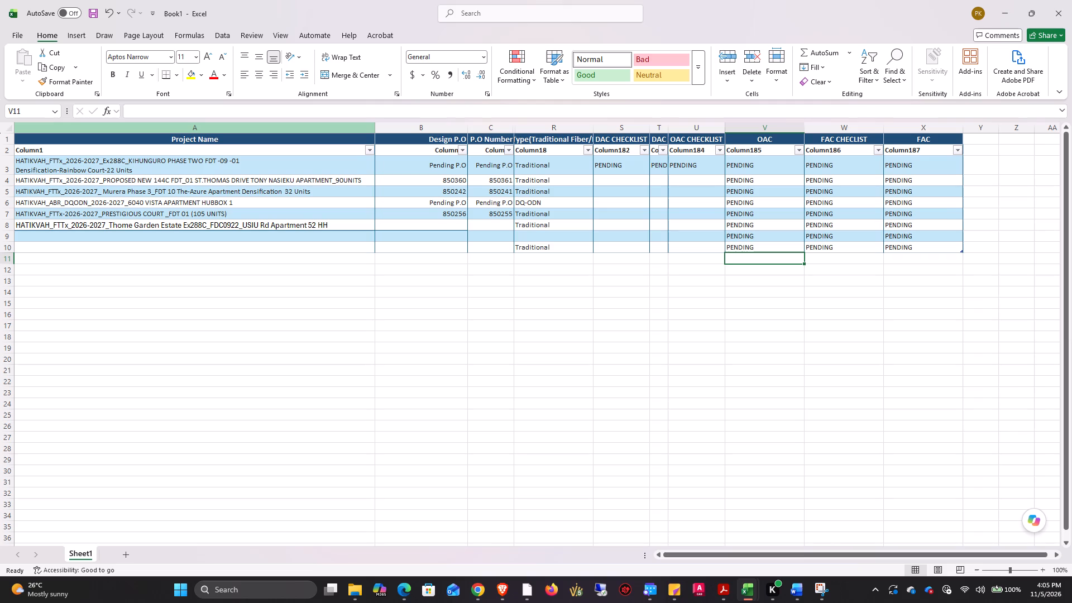
# Enter "Pending P.O" as both the Design P.O and the P.O Number of the Thome Garden Estate project.
pyautogui.click(446, 226)
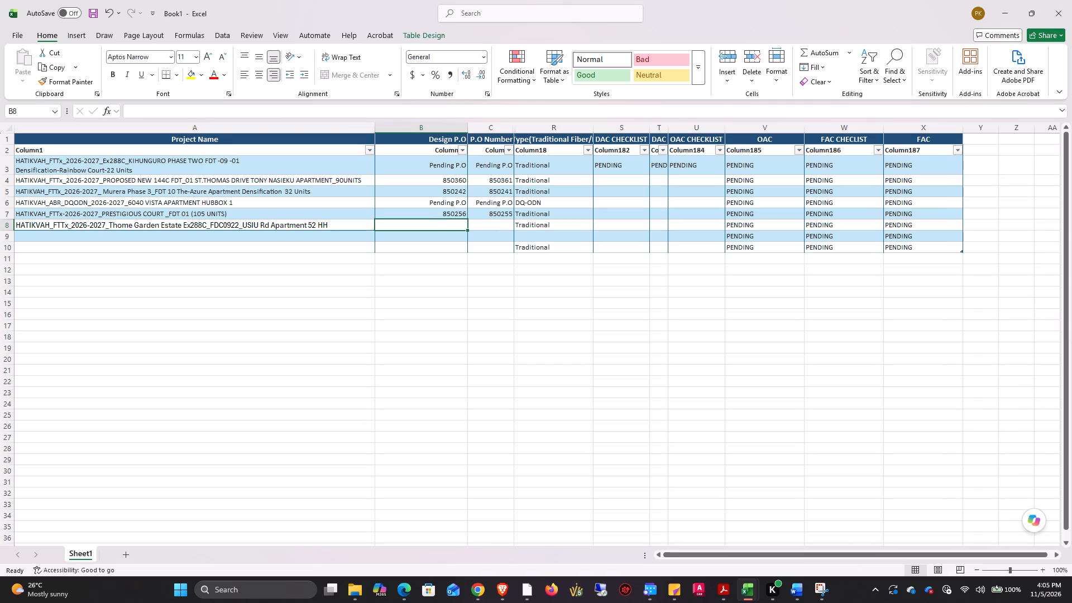
pyautogui.hotkey('shift', 'p')
pyautogui.click(484, 221)
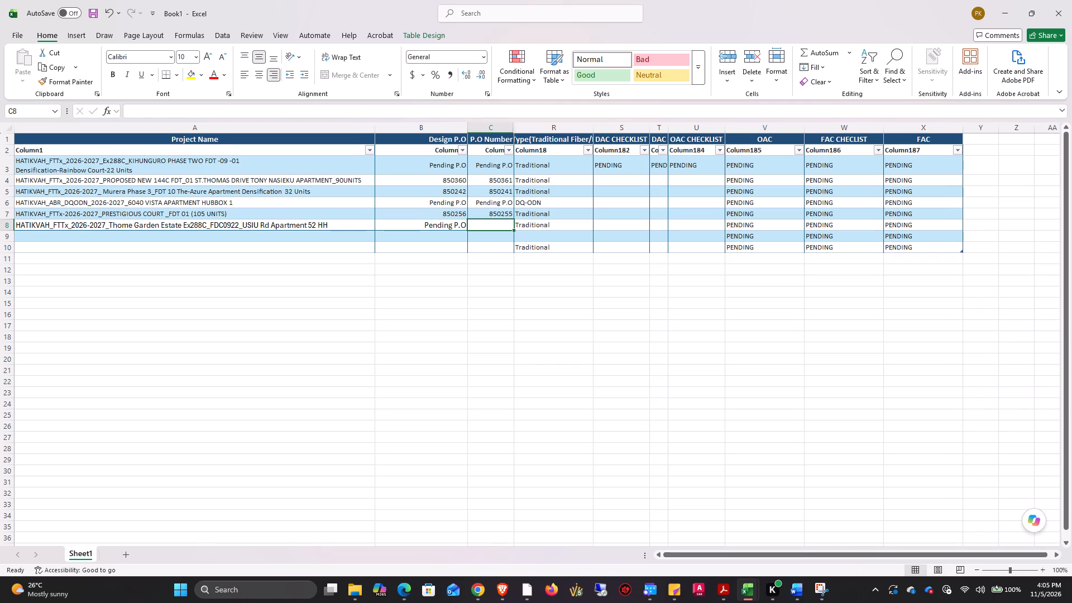
pyautogui.hotkey('shift', 'p')
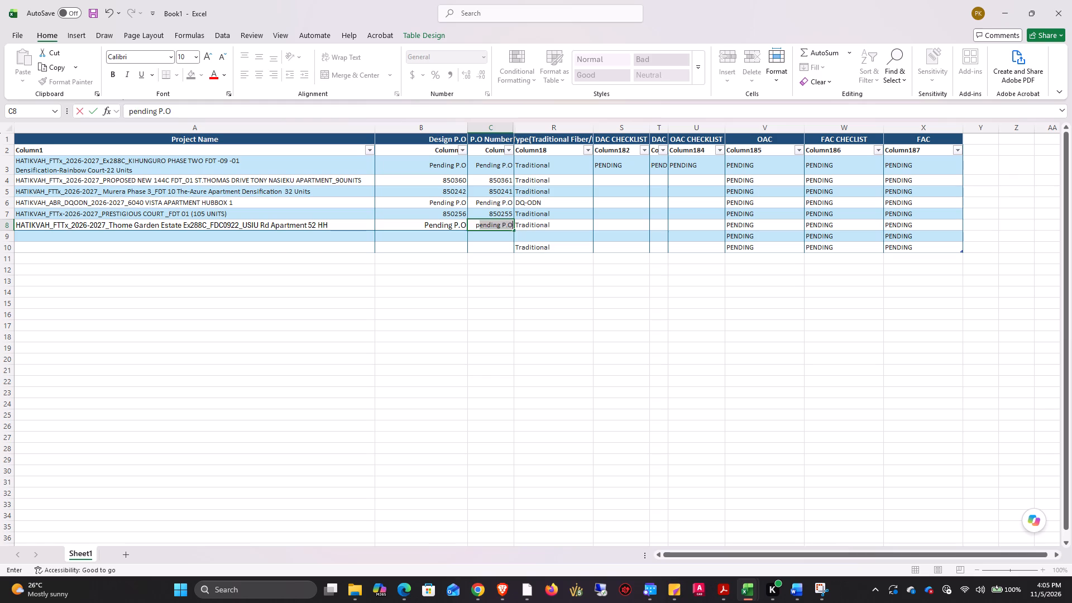
pyautogui.click(487, 241)
# Enter PENDING as the DAC CHECKLIST status of the PROPOSED NEW 144C FDT_01 ST.THOMAS DRIVE project.
pyautogui.click(544, 193)
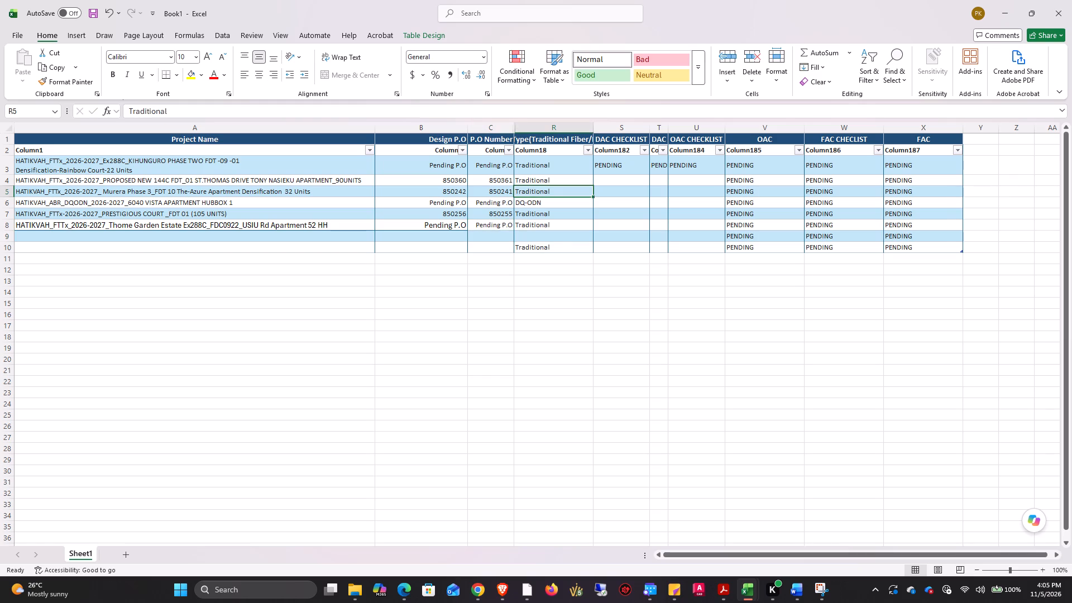
pyautogui.click(610, 178)
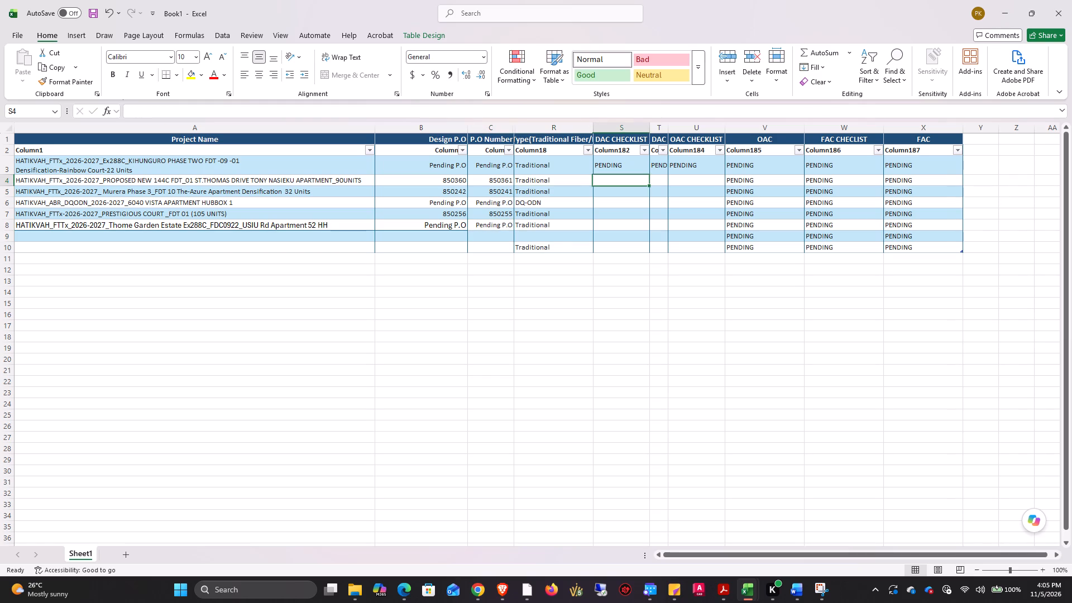
pyautogui.hotkey('shift', 'p')
pyautogui.press('BackSpace')
pyautogui.press('BackSpace')
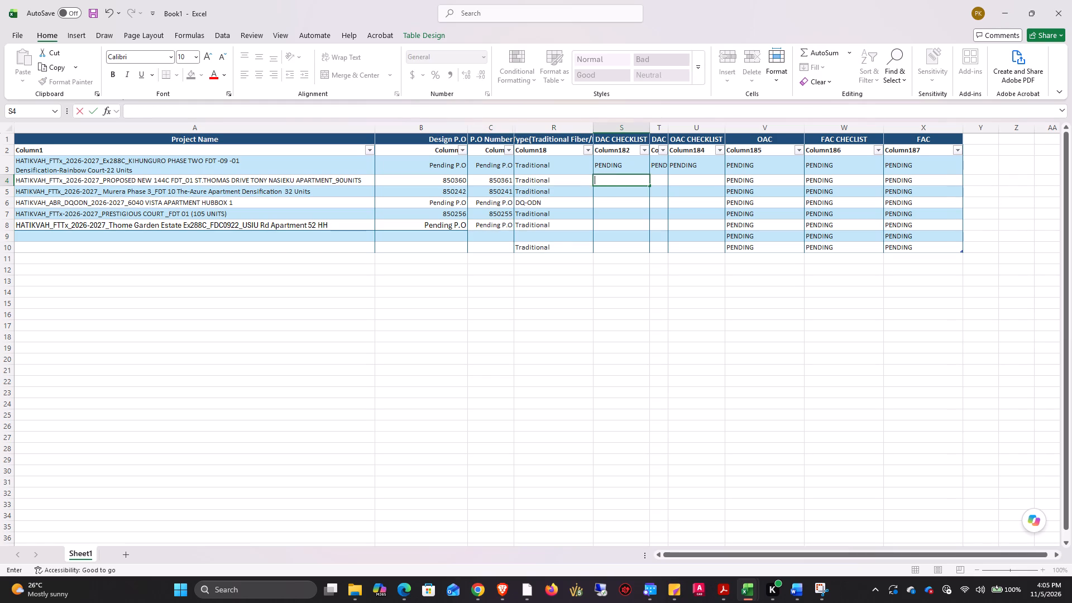
pyautogui.press('p')
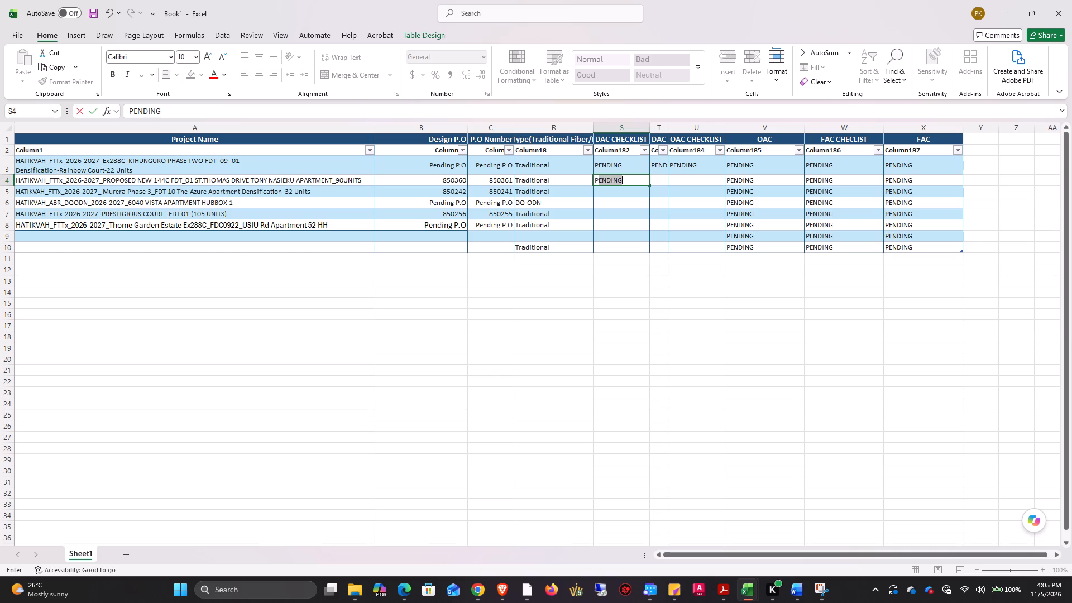
pyautogui.press('Right')
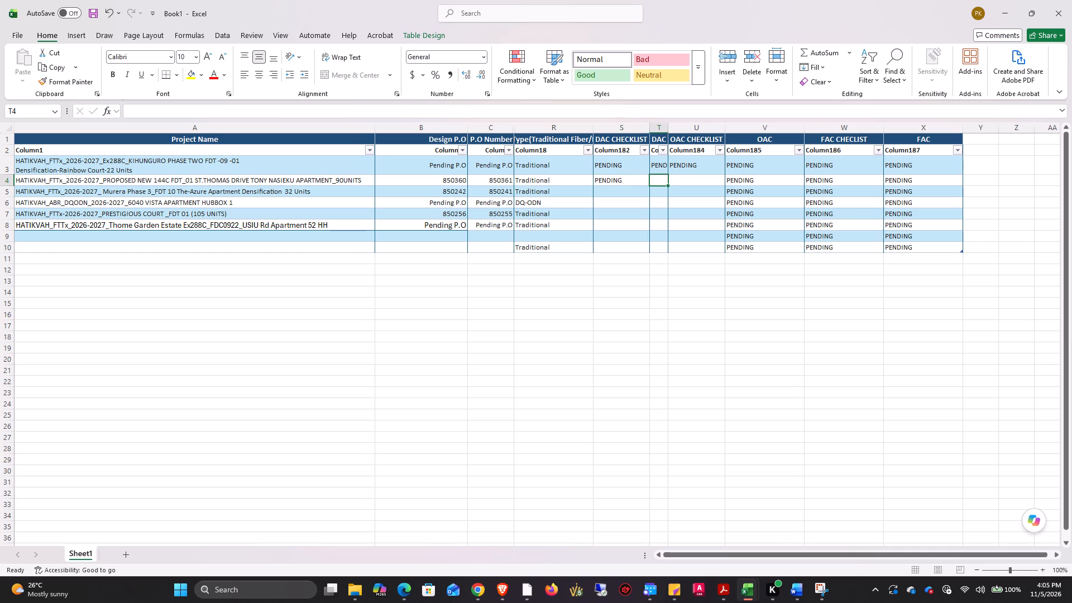
# Widen the DAC column and insert a new column between DAC CHECKLIST and DAC.
pyautogui.moveTo(669, 129); pyautogui.dragTo(684, 129)
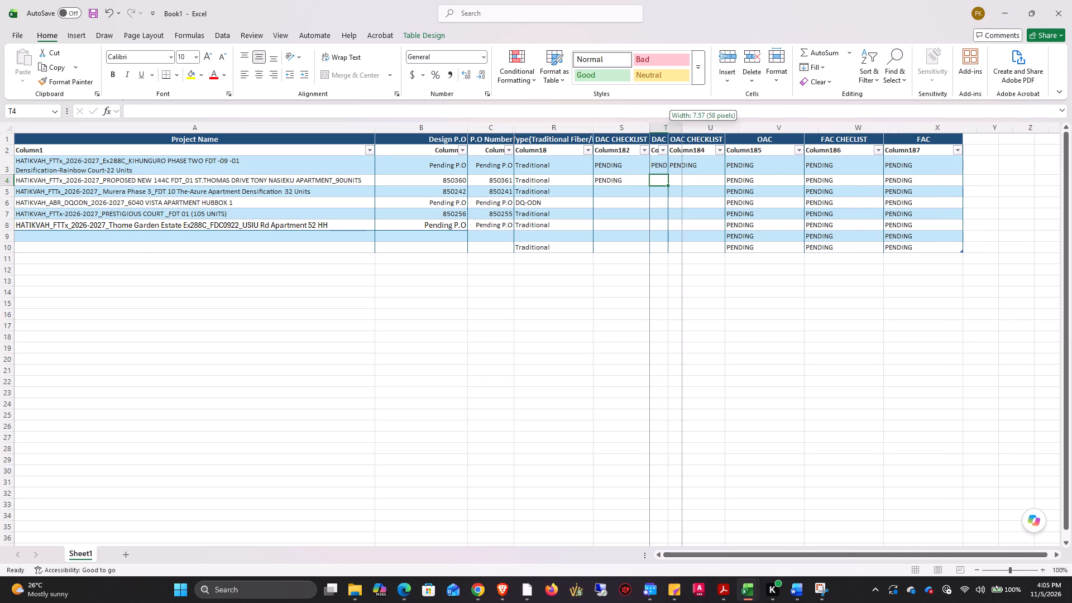
pyautogui.moveTo(684, 129); pyautogui.dragTo(695, 129)
pyautogui.click(672, 132)
pyautogui.rightClick(671, 132)
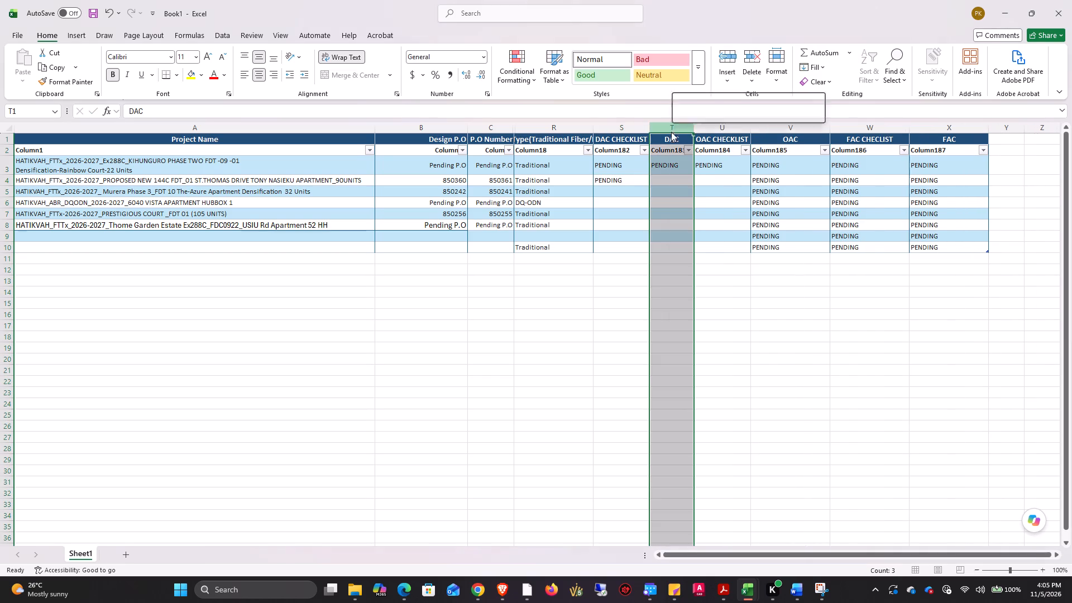
pyautogui.click(705, 248)
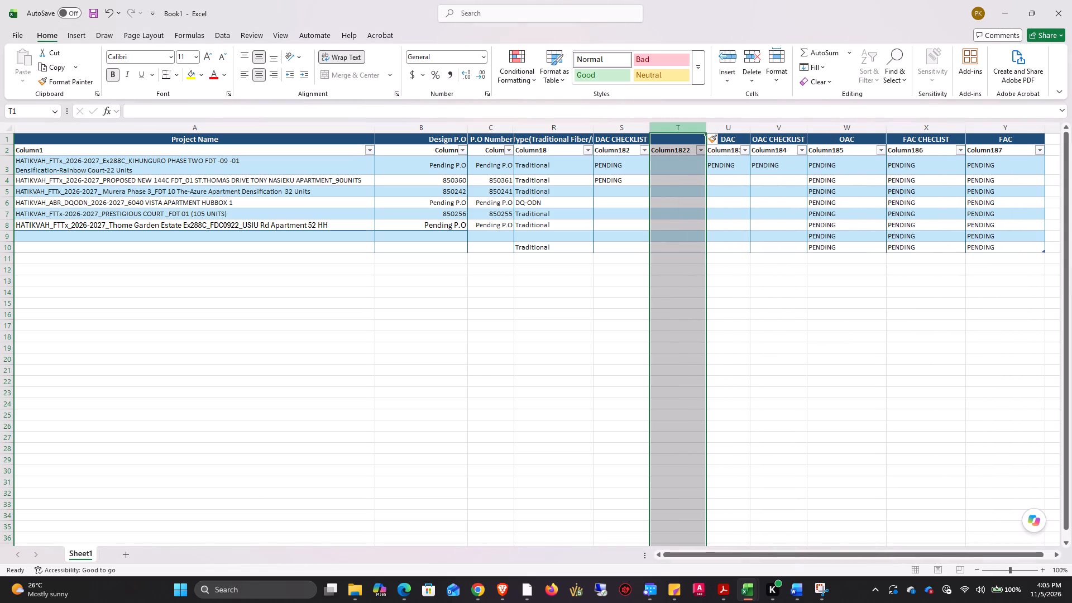
# Enter "Signoffs From Diana" in the new column for the KIHUNGURO PHASE TWO project and fit the column width to the text.
pyautogui.click(678, 160)
pyautogui.press('s')
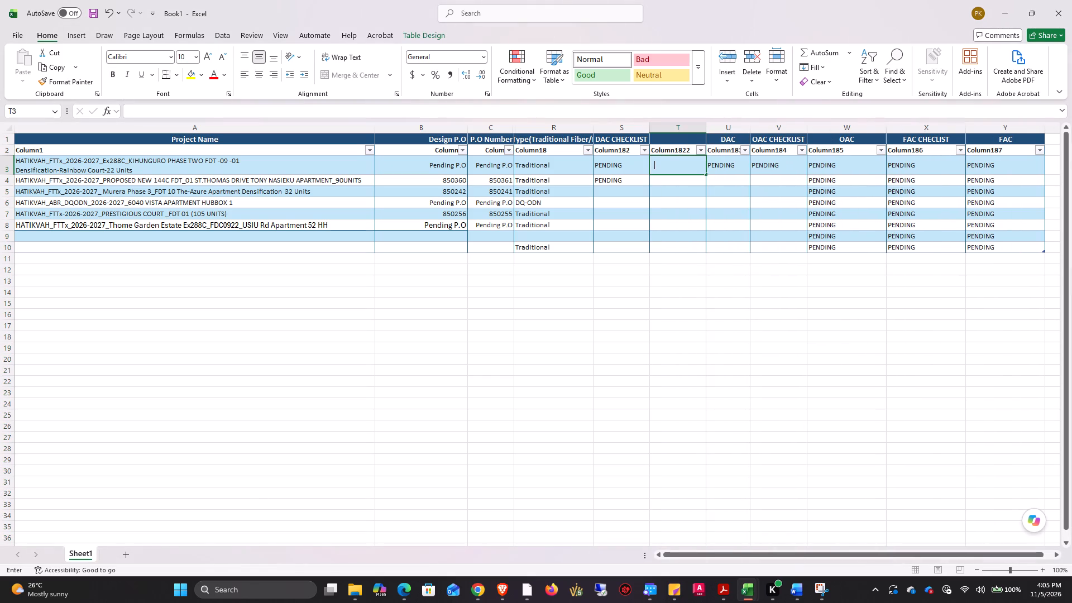
pyautogui.write('ignoff')
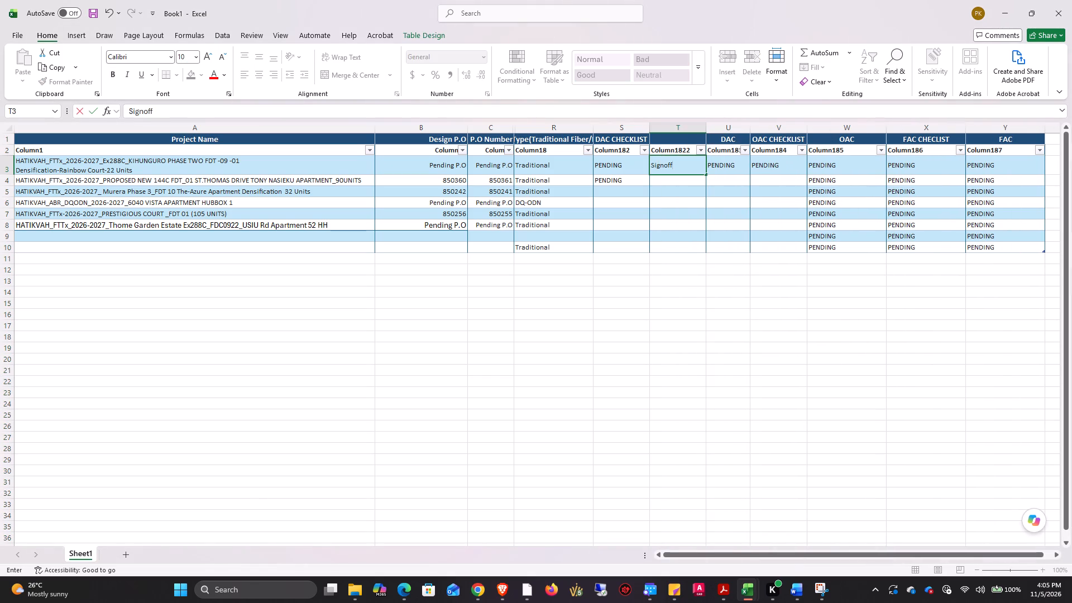
pyautogui.write('s From Diana')
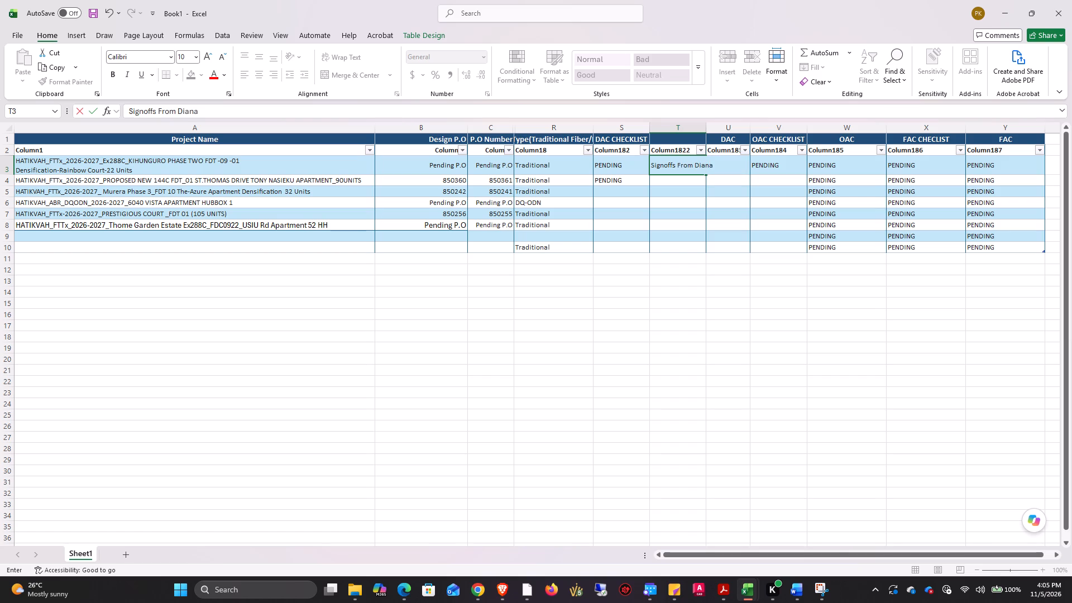
pyautogui.click(744, 240)
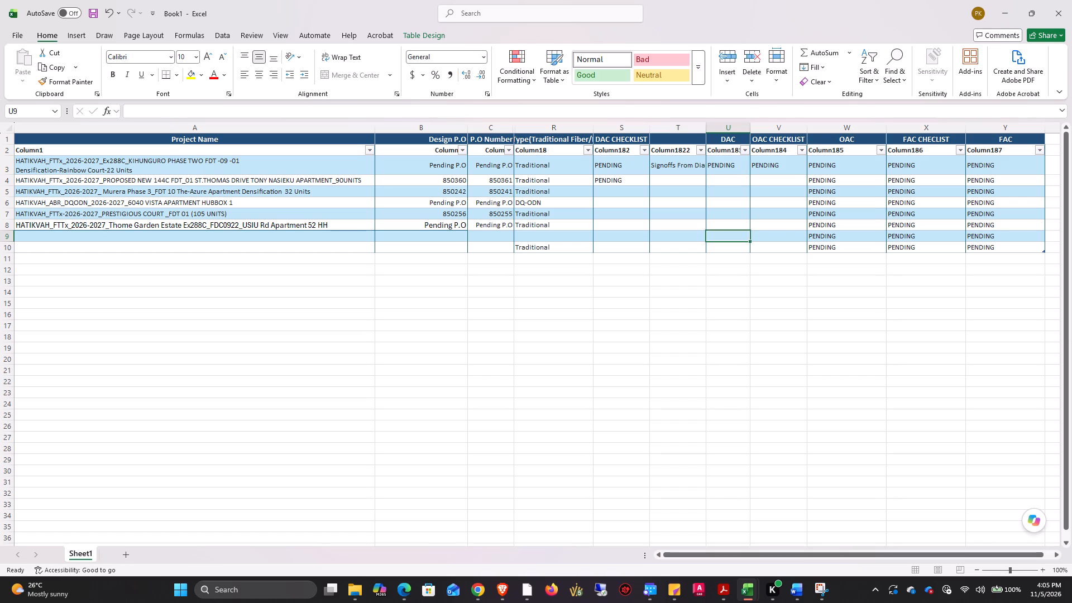
pyautogui.doubleClick(704, 127)
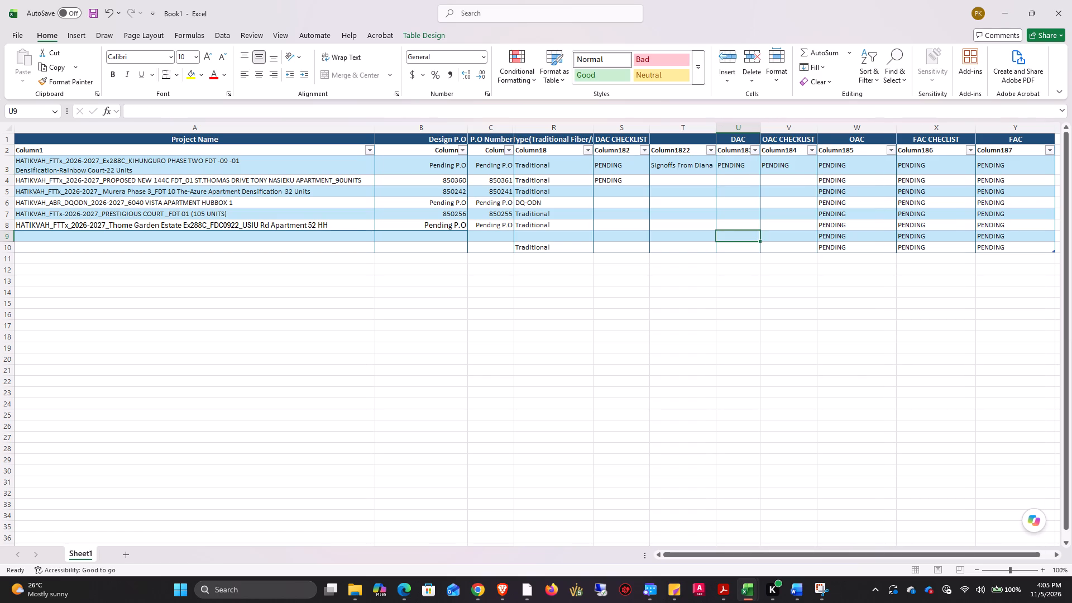
pyautogui.click(707, 167)
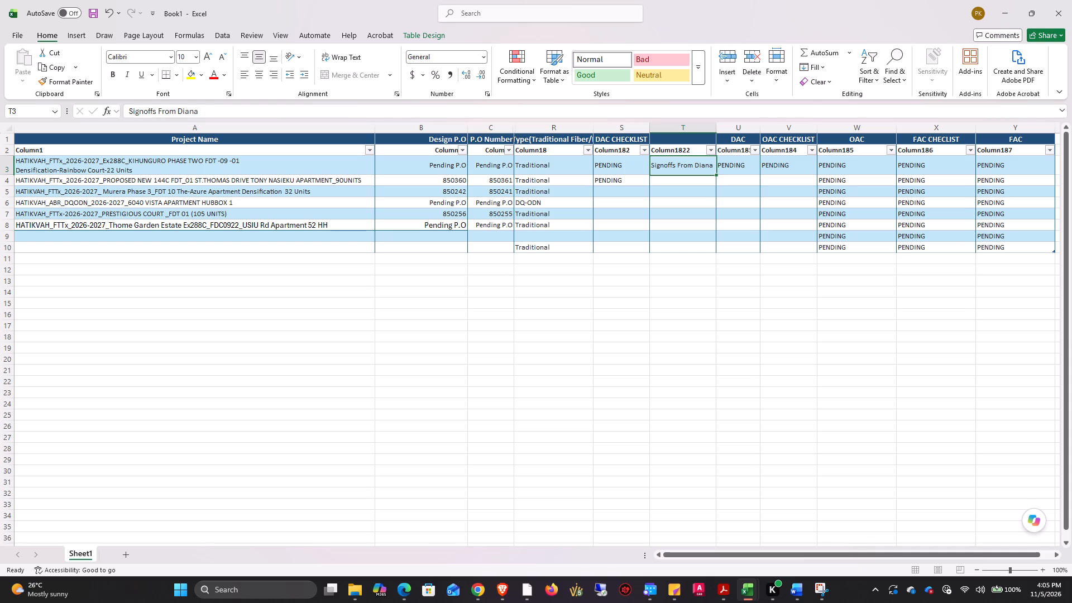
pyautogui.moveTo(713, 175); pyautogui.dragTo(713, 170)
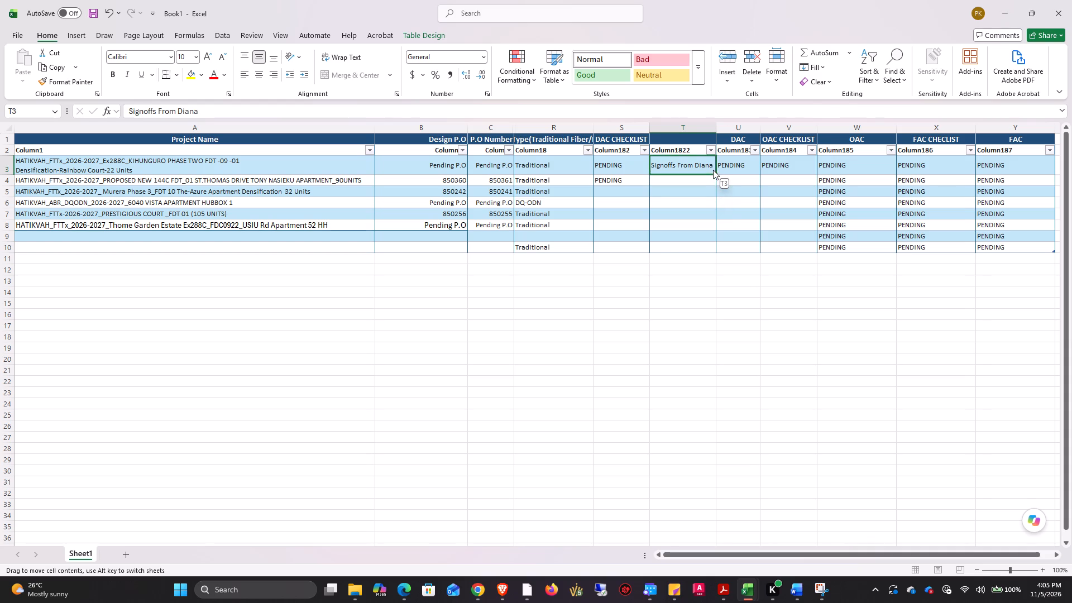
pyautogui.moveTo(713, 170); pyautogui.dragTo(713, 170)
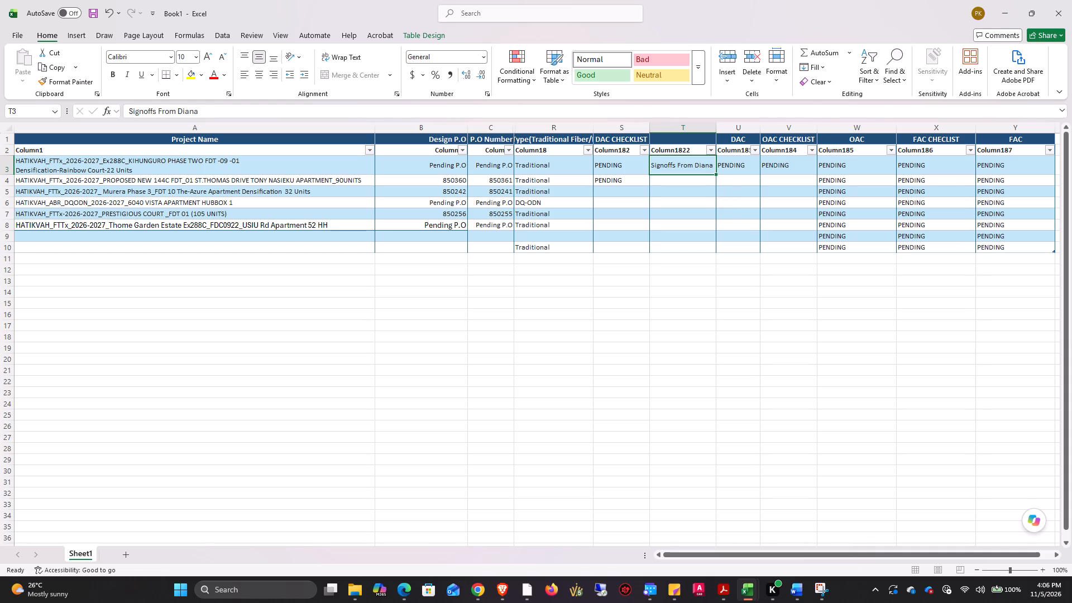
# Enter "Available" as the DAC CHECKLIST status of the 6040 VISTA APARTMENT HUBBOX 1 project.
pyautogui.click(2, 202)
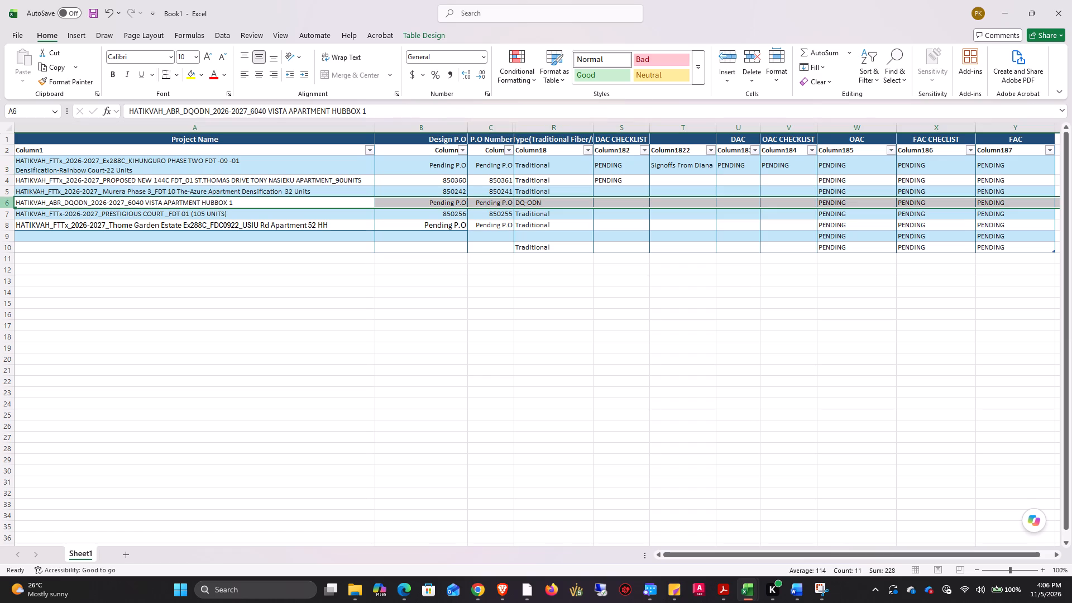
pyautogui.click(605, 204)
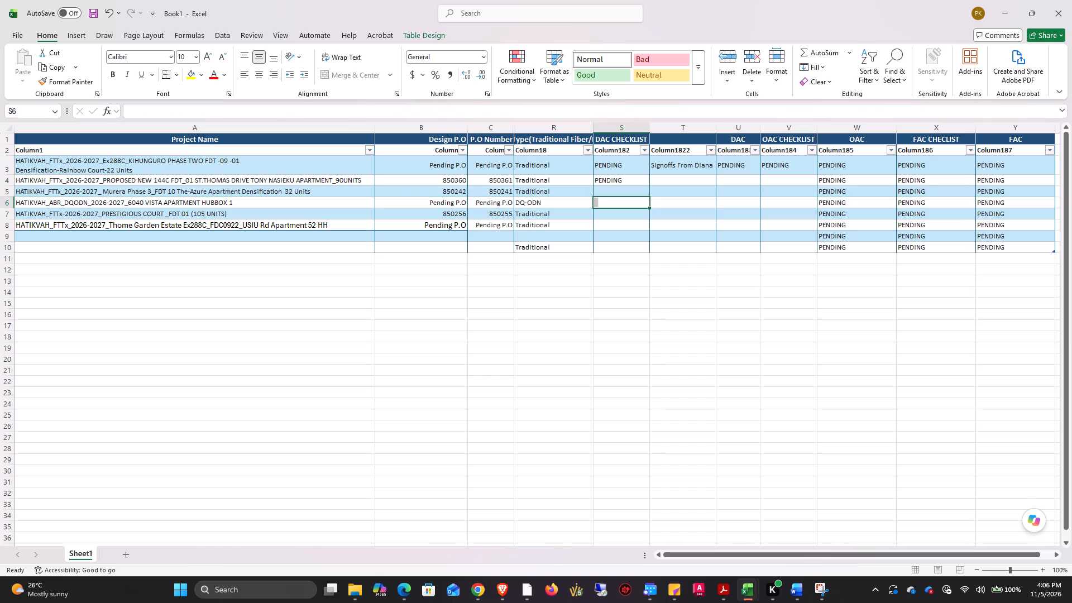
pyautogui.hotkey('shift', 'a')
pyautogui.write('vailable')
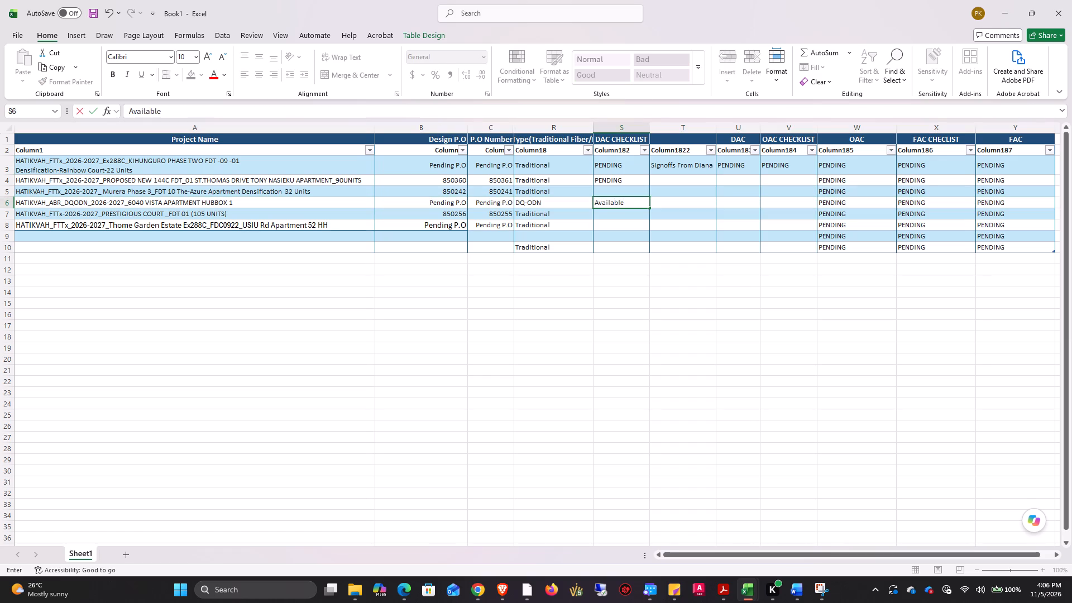
# Enter PENDING as the DAC CHECKLIST status and "Signoffs From Diana" as the adjacent note for the Murera Phase 3 project.
pyautogui.click(615, 192)
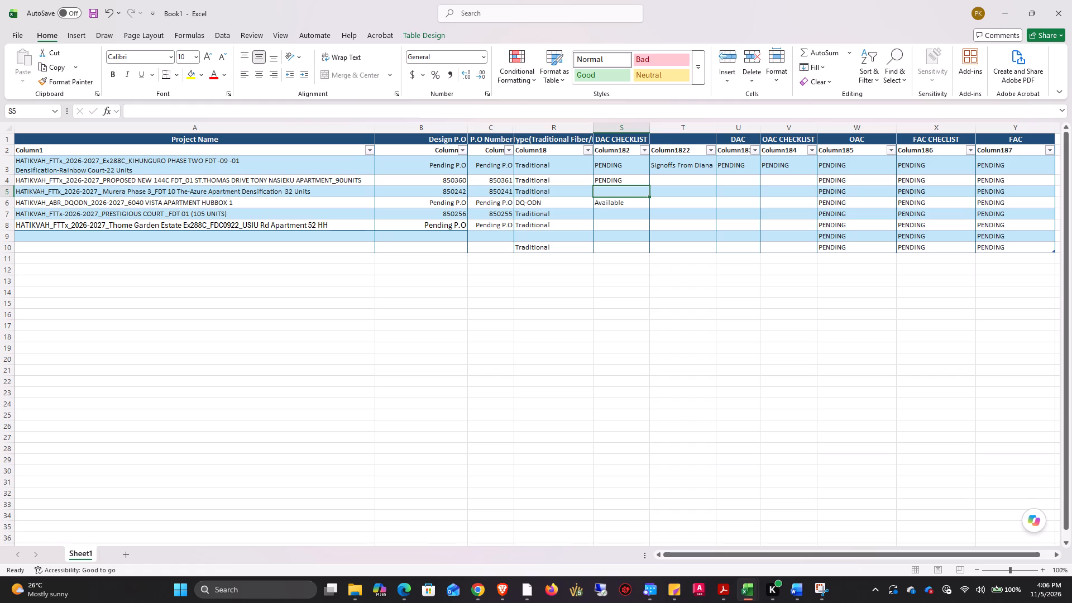
pyautogui.hotkey('shift', 'p')
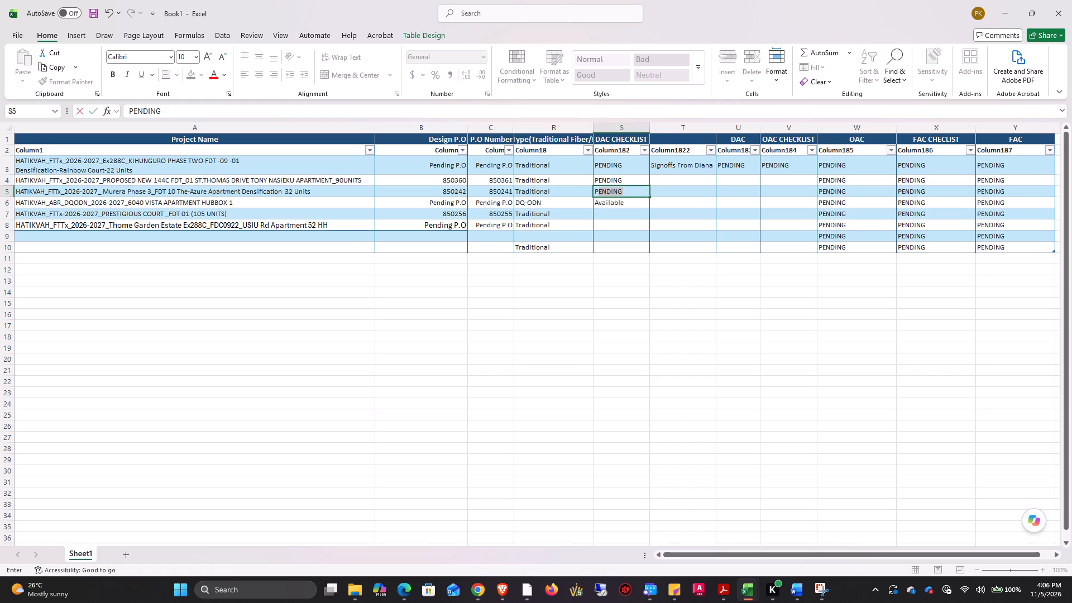
pyautogui.click(660, 195)
pyautogui.write('Si')
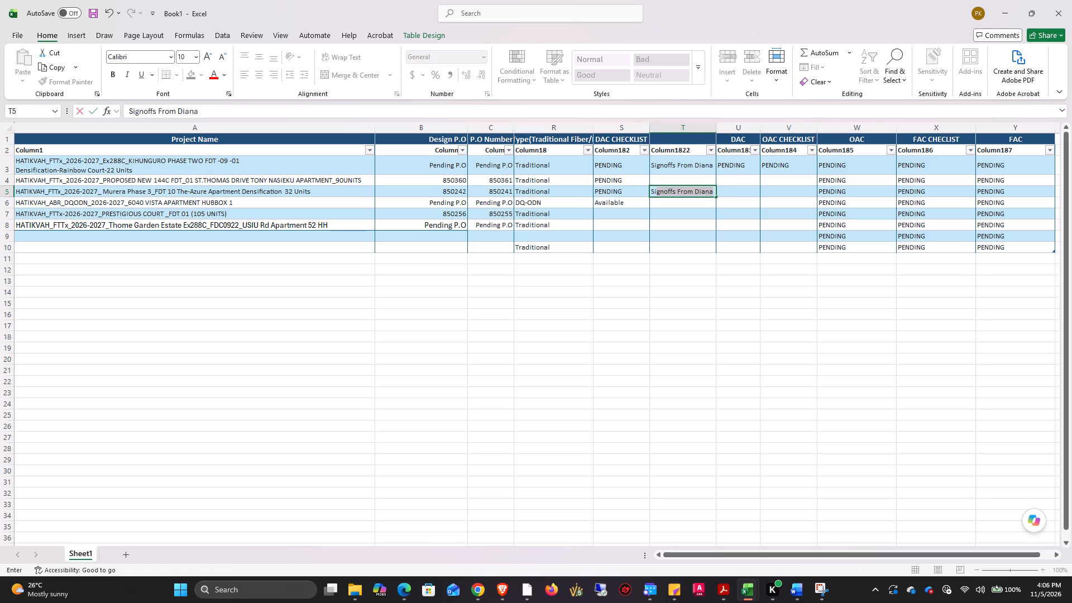
pyautogui.press('Return')
# Set the KIHUNGURO PHASE TWO project's DAC CHECKLIST status to "Pending" and fill it down to the table's last row.
pyautogui.click(616, 166)
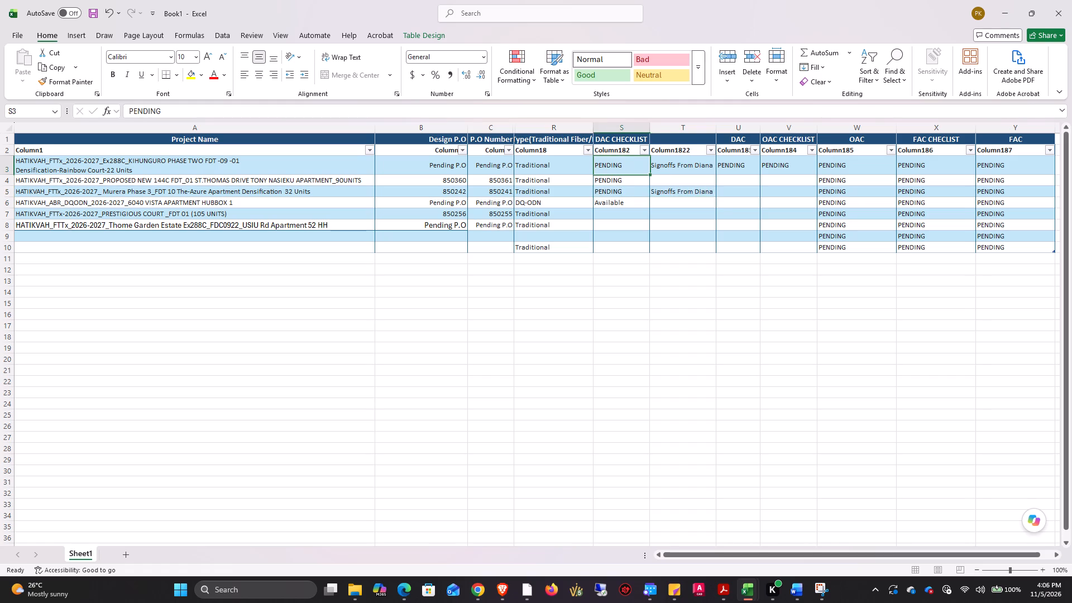
pyautogui.write('Pe')
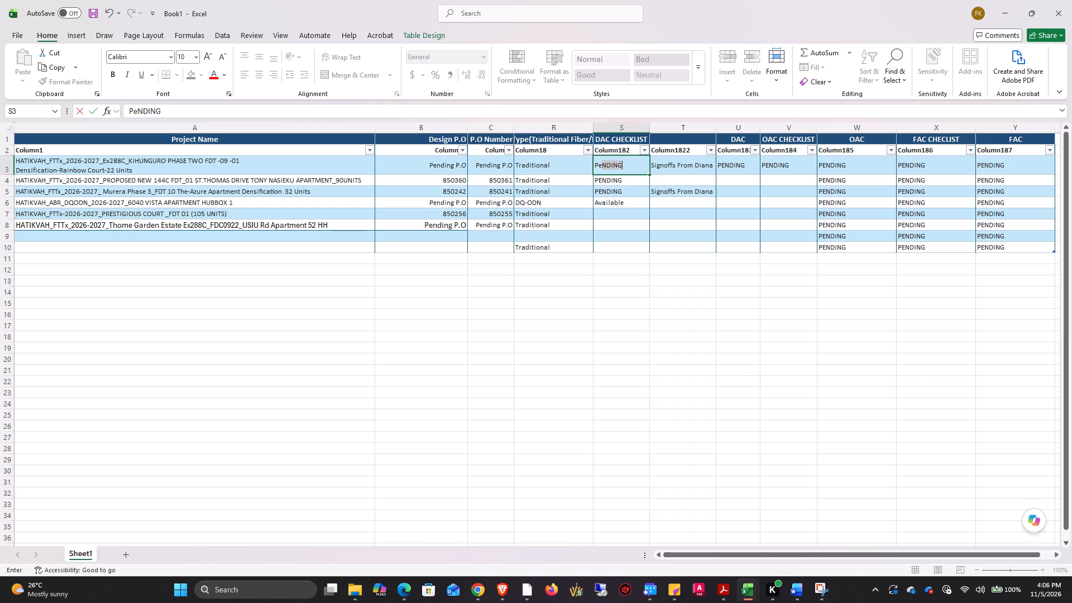
pyautogui.write('nding')
pyautogui.click(680, 237)
pyautogui.click(626, 166)
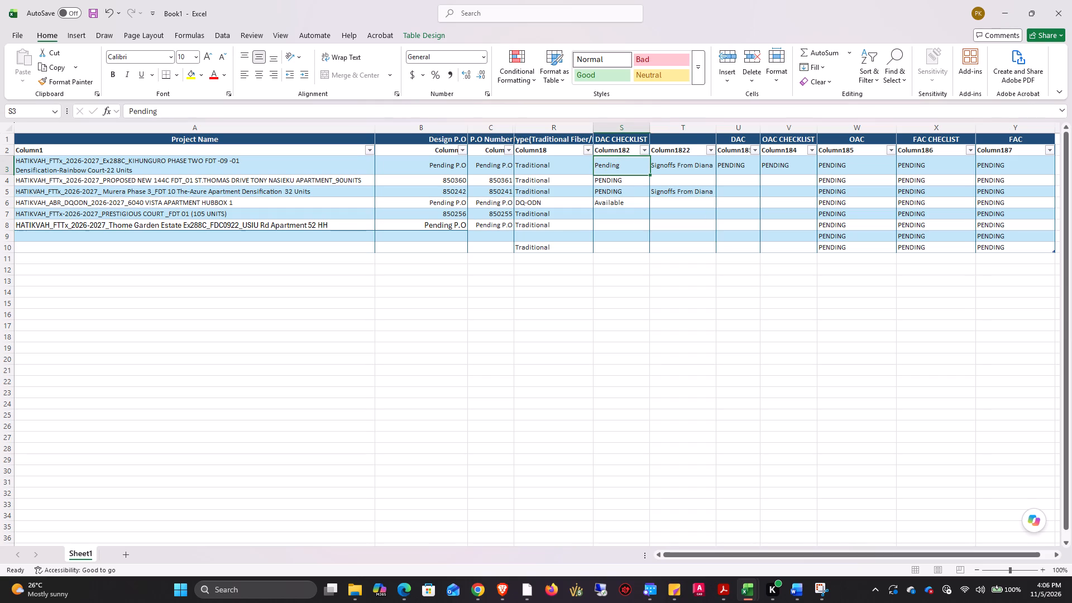
pyautogui.moveTo(649, 174); pyautogui.dragTo(648, 250)
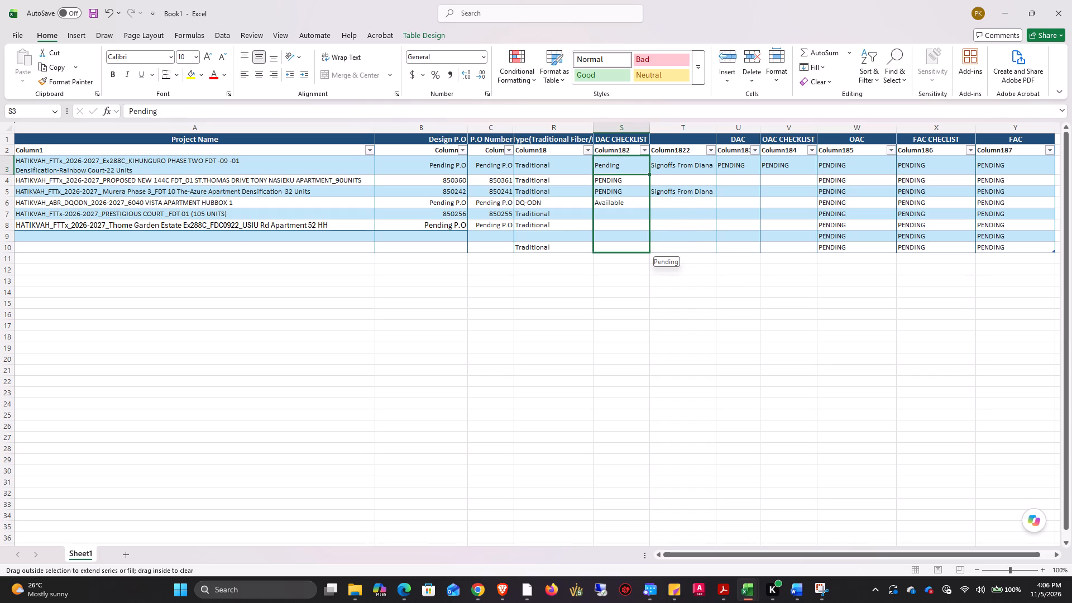
pyautogui.moveTo(648, 250); pyautogui.dragTo(650, 250)
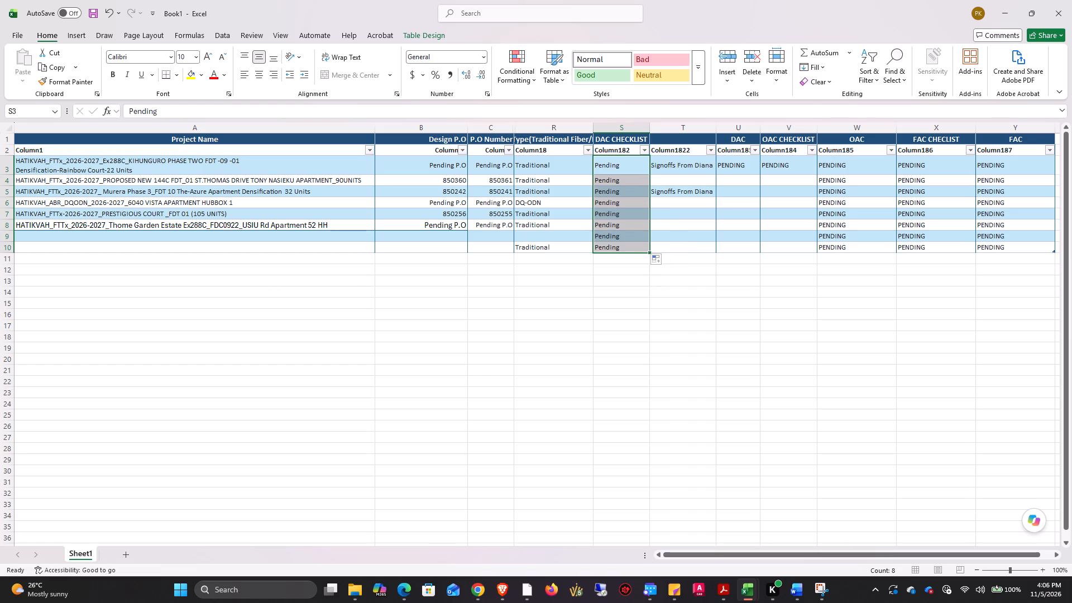
# Delete the two rows without project names at the bottom of the table.
pyautogui.moveTo(718, 556); pyautogui.dragTo(586, 548)
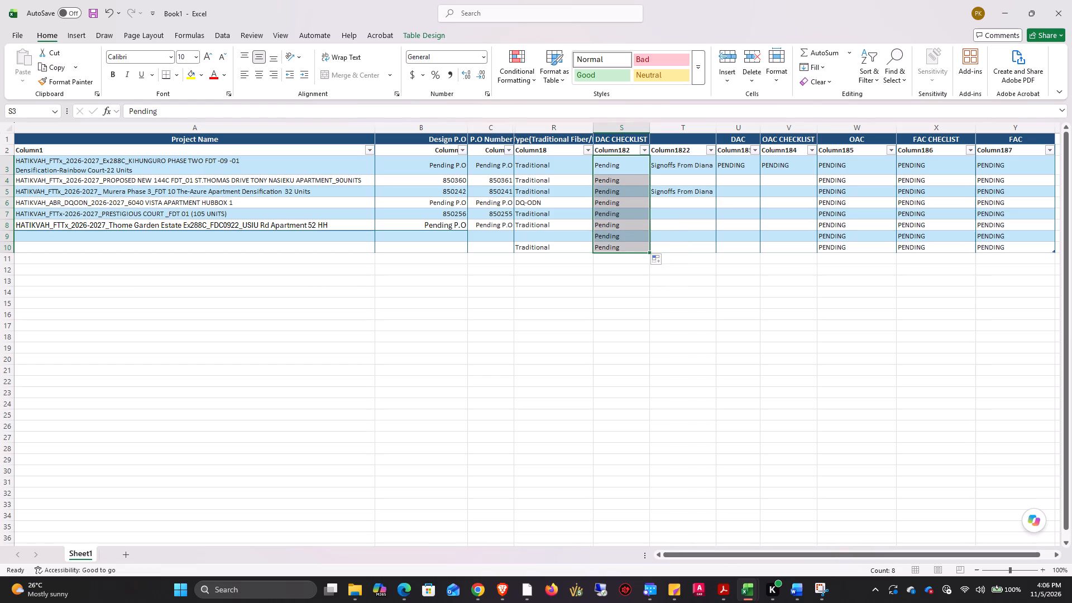
pyautogui.click(11, 236)
pyautogui.rightClick(11, 236)
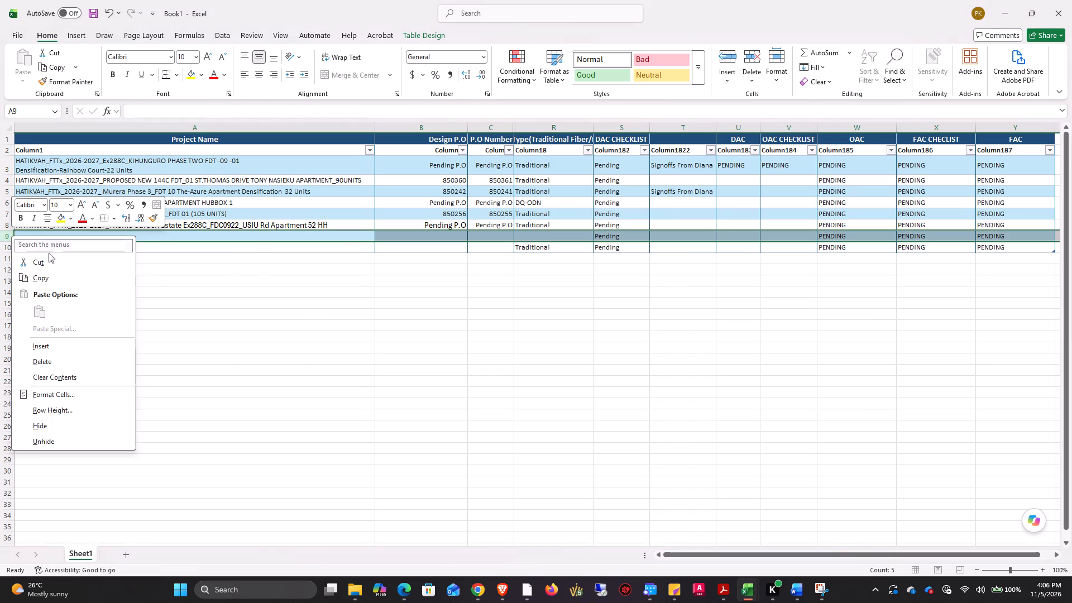
pyautogui.click(56, 360)
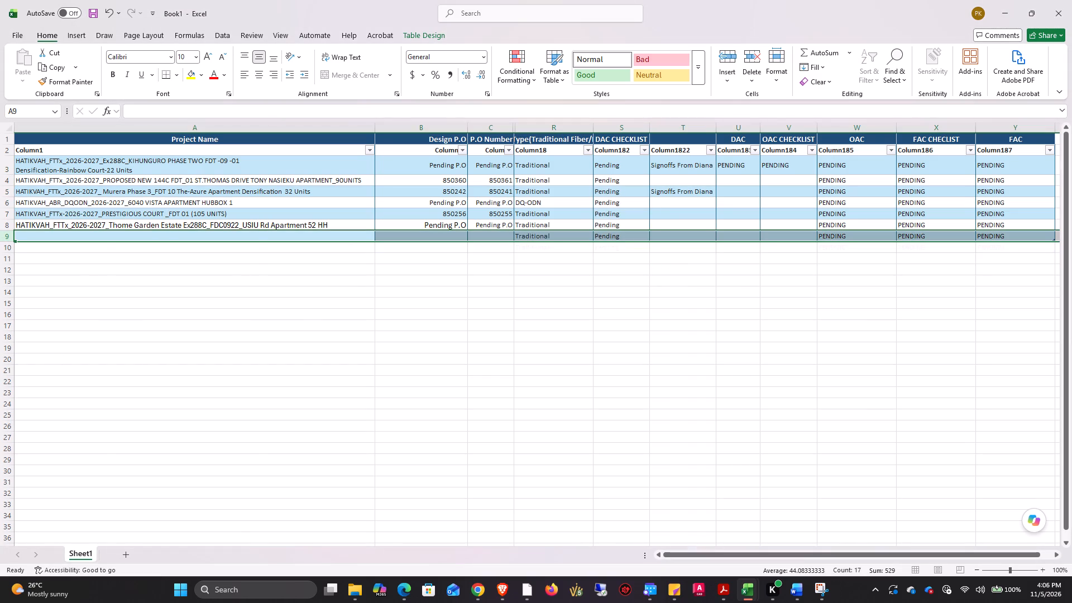
pyautogui.click(221, 284)
pyautogui.rightClick(10, 237)
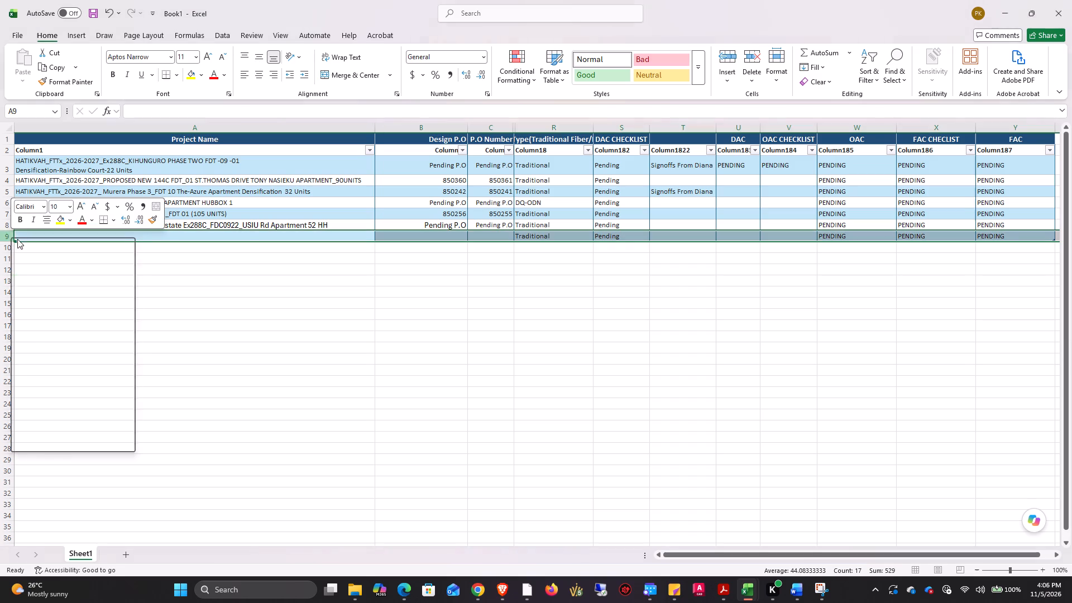
pyautogui.click(46, 359)
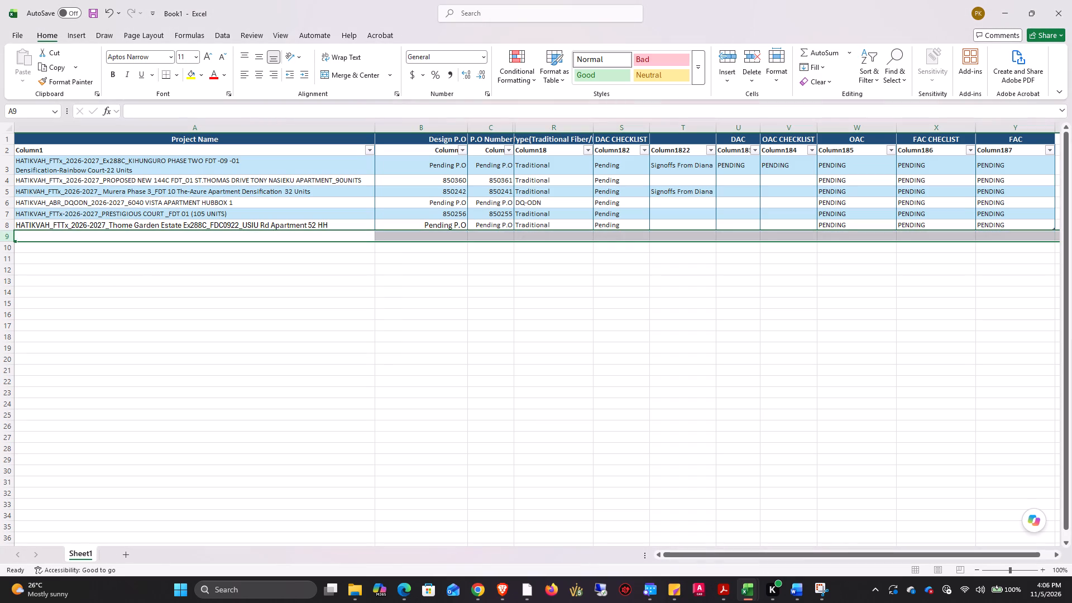
pyautogui.click(398, 296)
pyautogui.scroll(1, 331, 263)
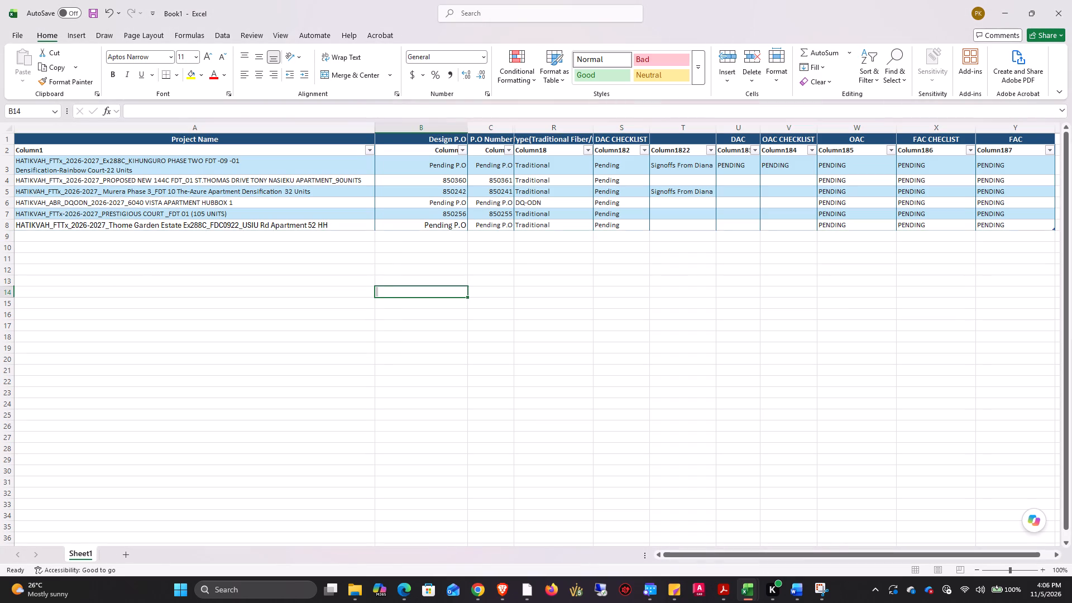
# Enter "Signoffs From Diana" in the note column for the PROPOSED NEW 144C FDT_01 ST.THOMAS DRIVE project.
pyautogui.click(679, 177)
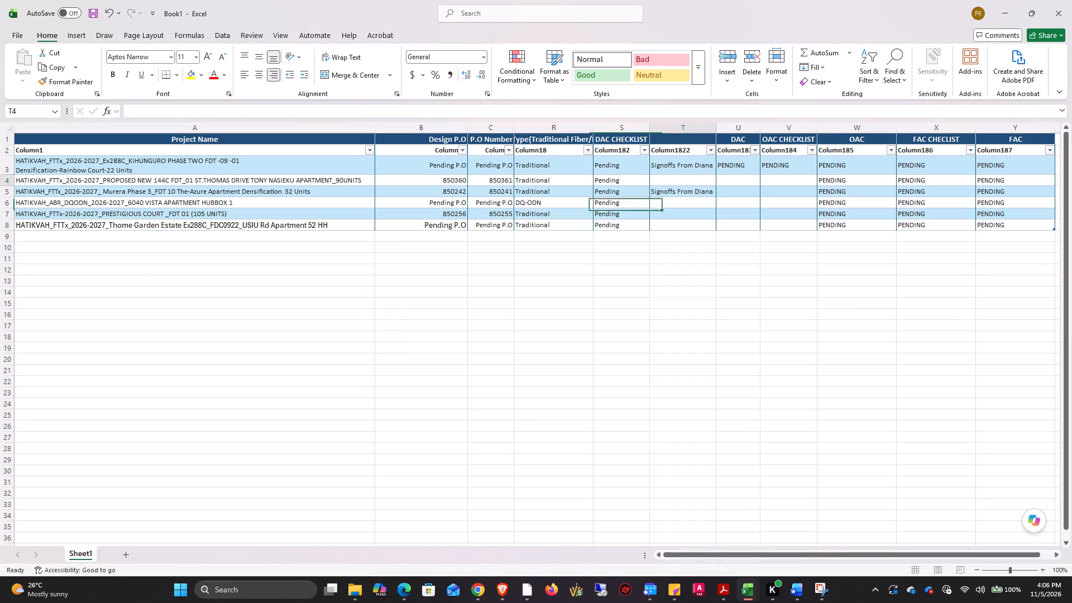
pyautogui.click(687, 164)
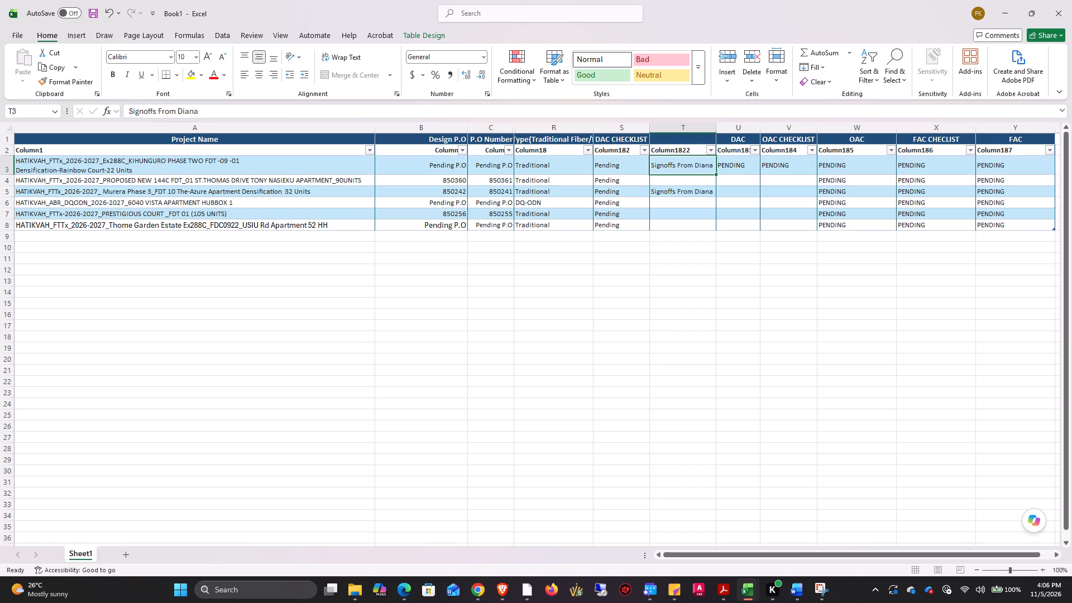
pyautogui.click(691, 183)
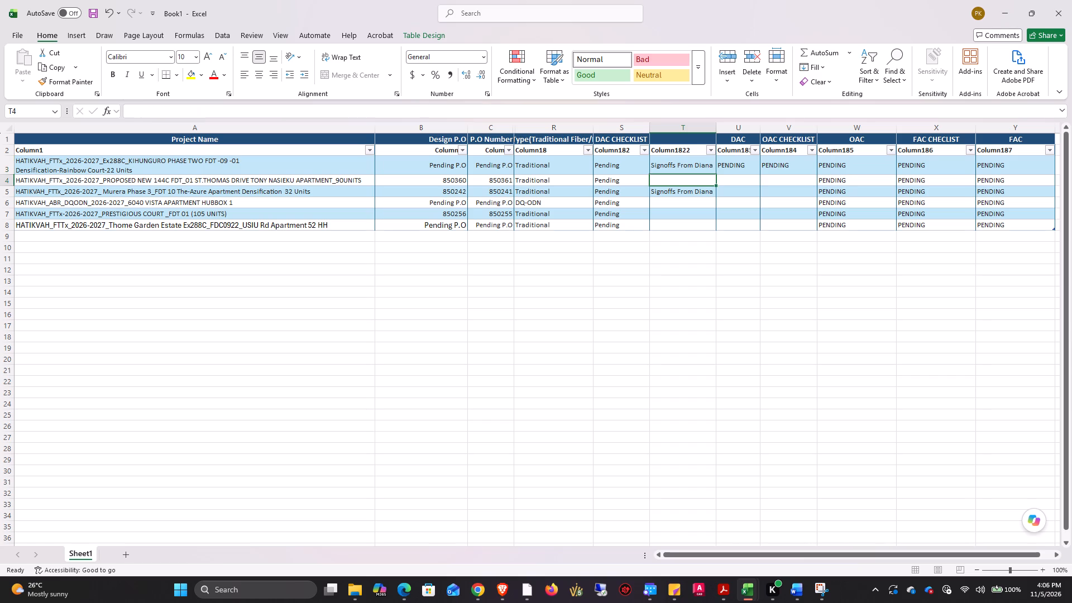
pyautogui.hotkey('shift', 's')
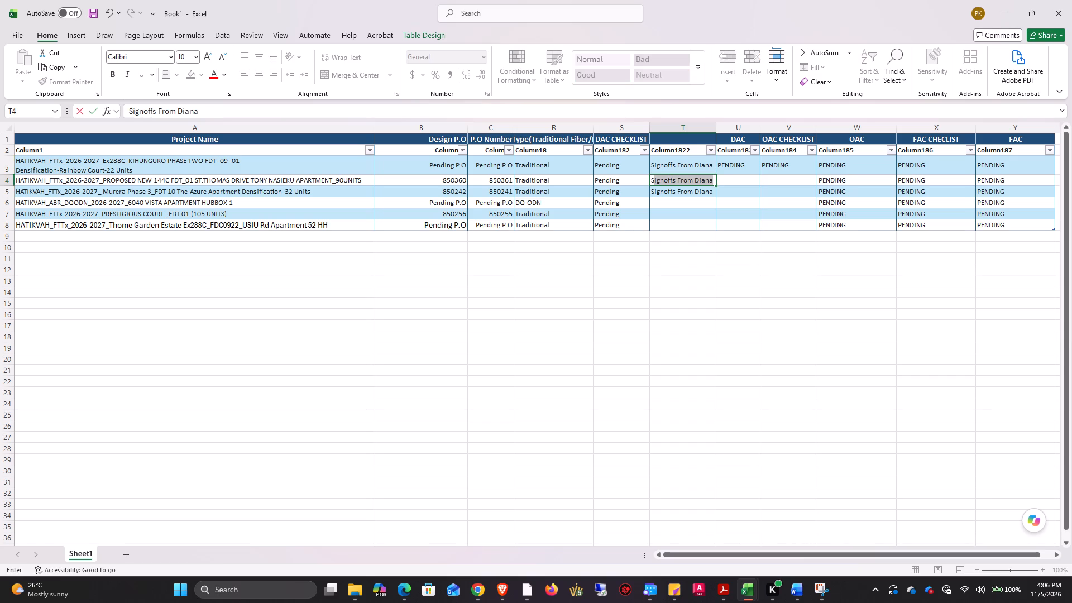
pyautogui.click(689, 200)
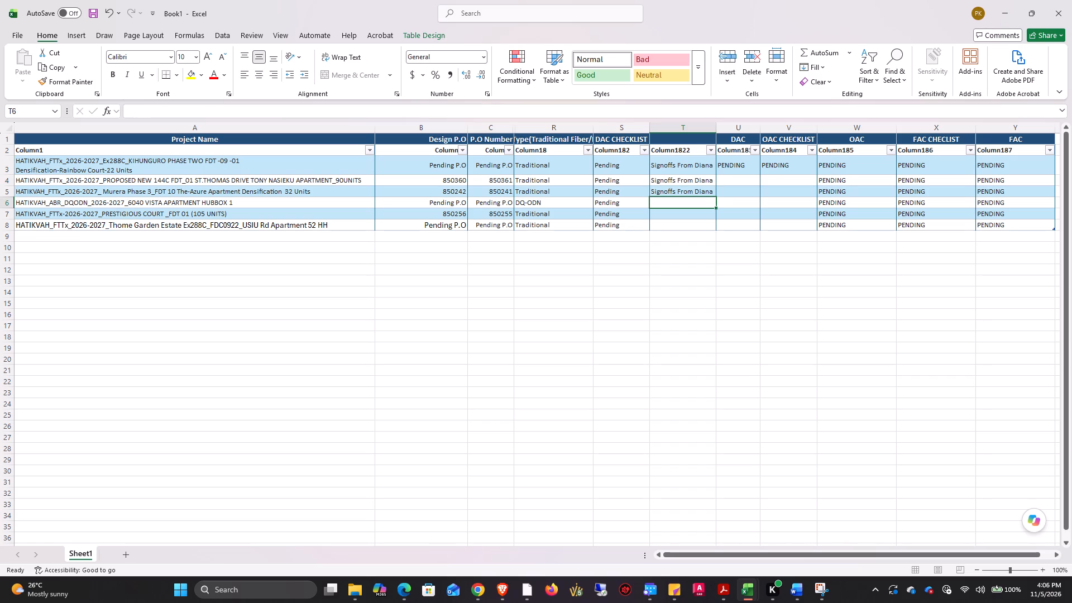
# Set the DAC CHECKLIST status of the KIHUNGURO PHASE TWO project to "Available".
pyautogui.click(671, 176)
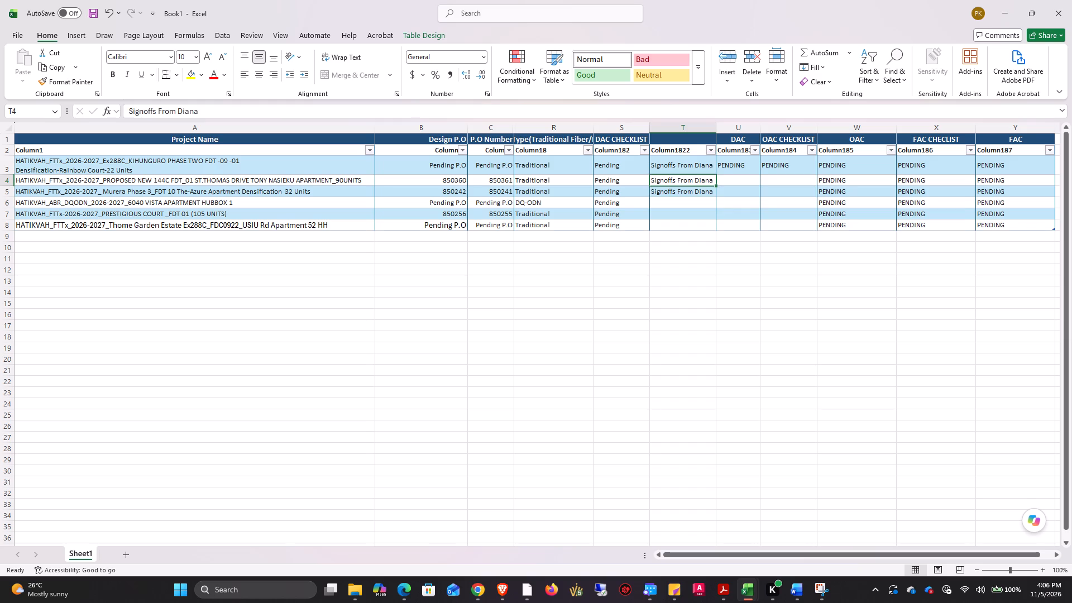
pyautogui.click(673, 169)
pyautogui.click(607, 172)
pyautogui.hotkey('shift', 'a')
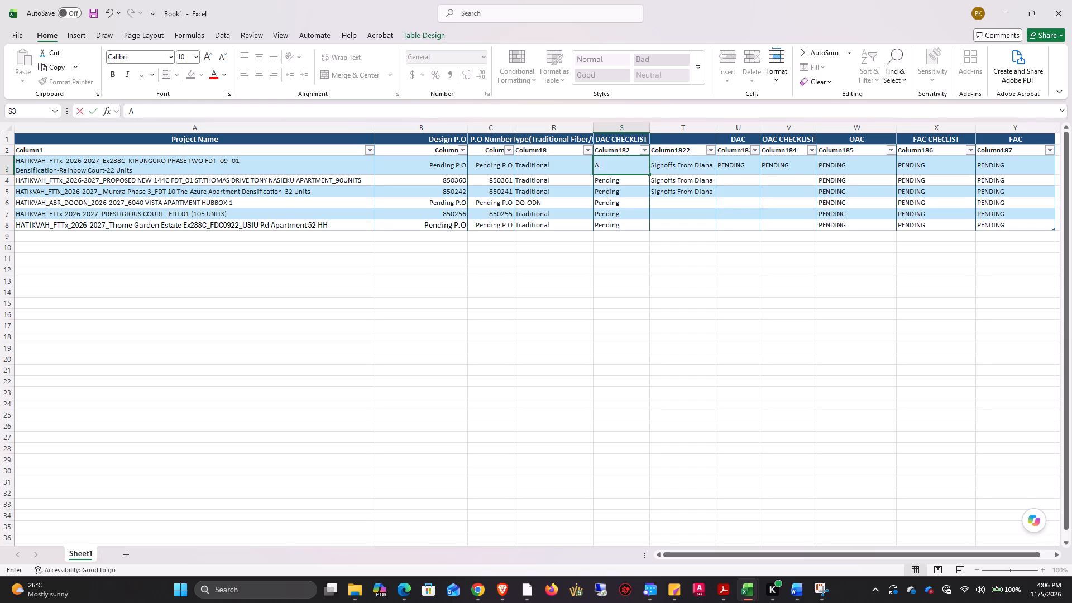
pyautogui.write('vaila')
pyautogui.write('ble')
pyautogui.click(690, 221)
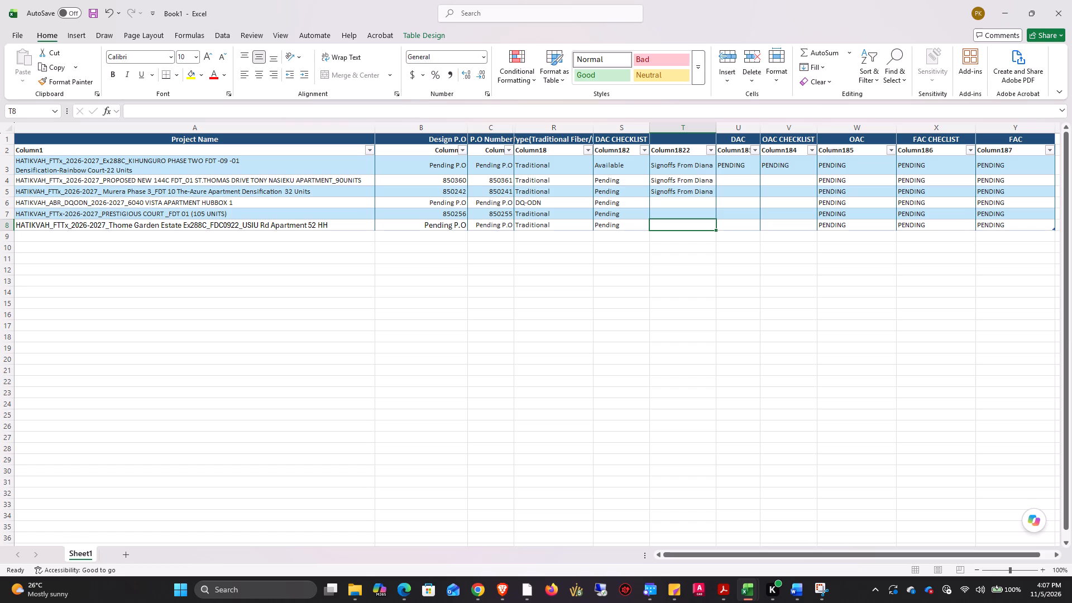
# Set the DAC CHECKLIST status of the PRESTIGIOUS COURT project to "Available".
pyautogui.click(696, 183)
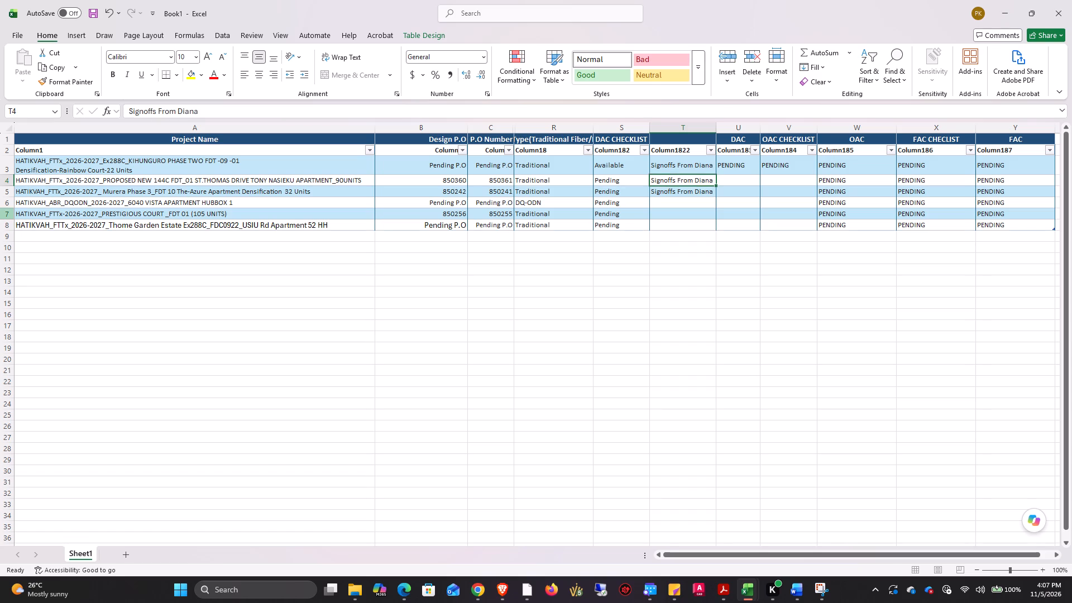
pyautogui.click(4, 216)
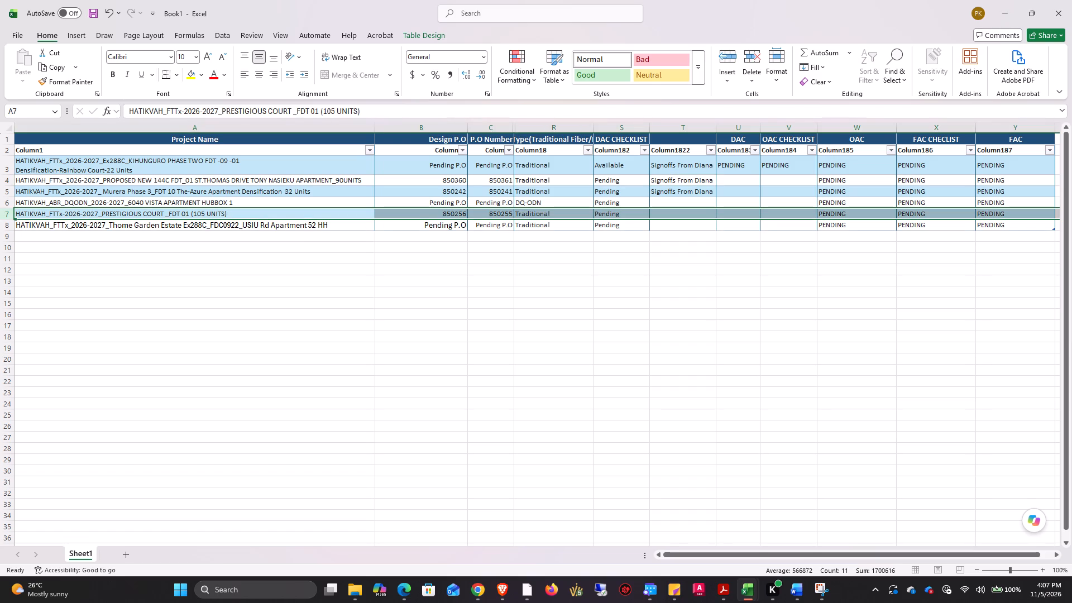
pyautogui.click(661, 213)
pyautogui.click(595, 216)
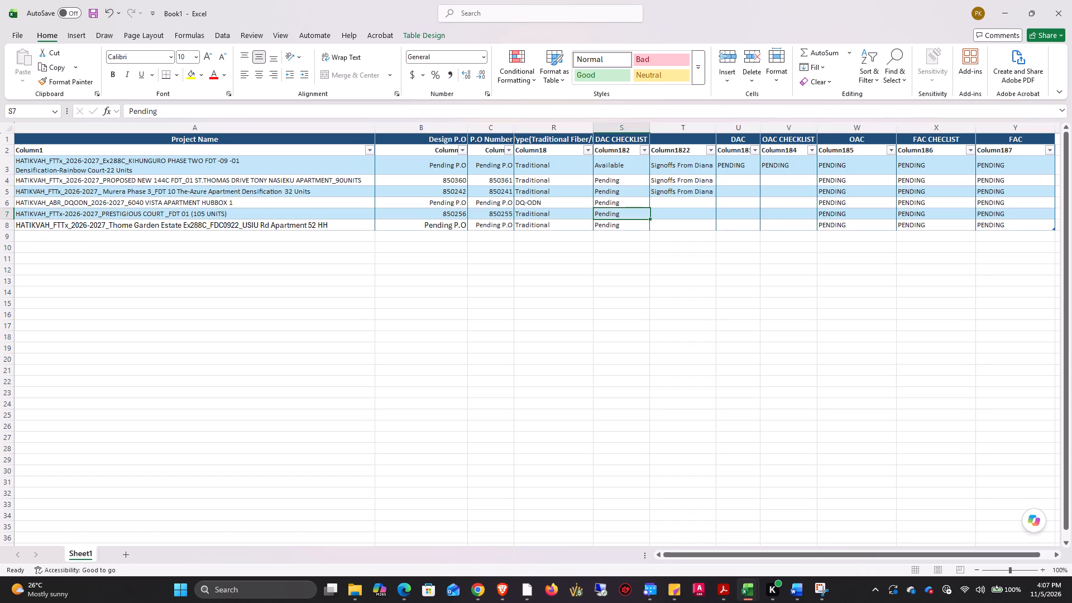
pyautogui.press('BackSpace')
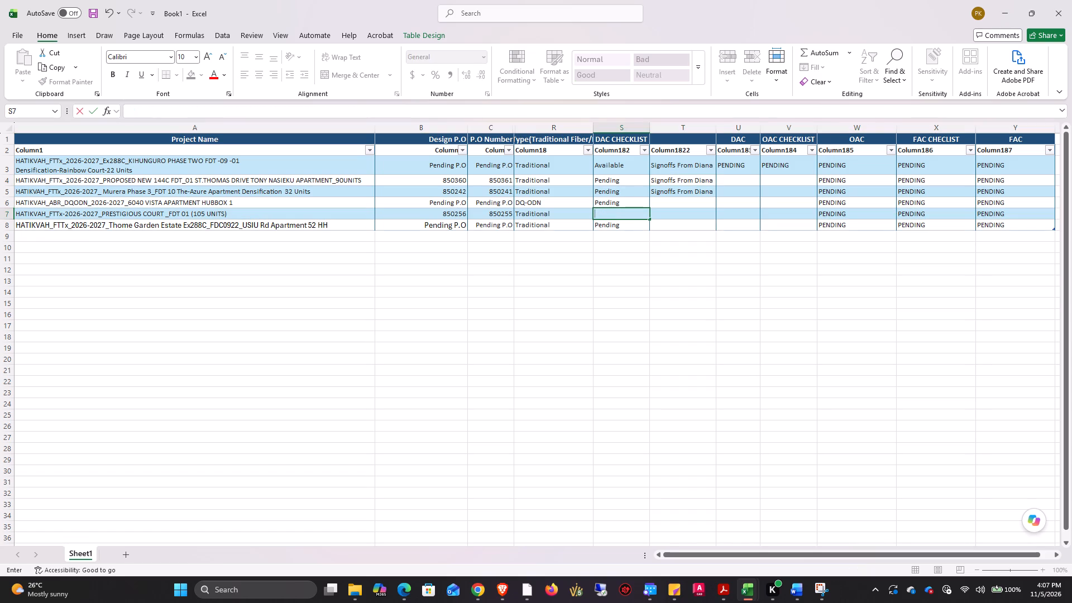
pyautogui.press('Return')
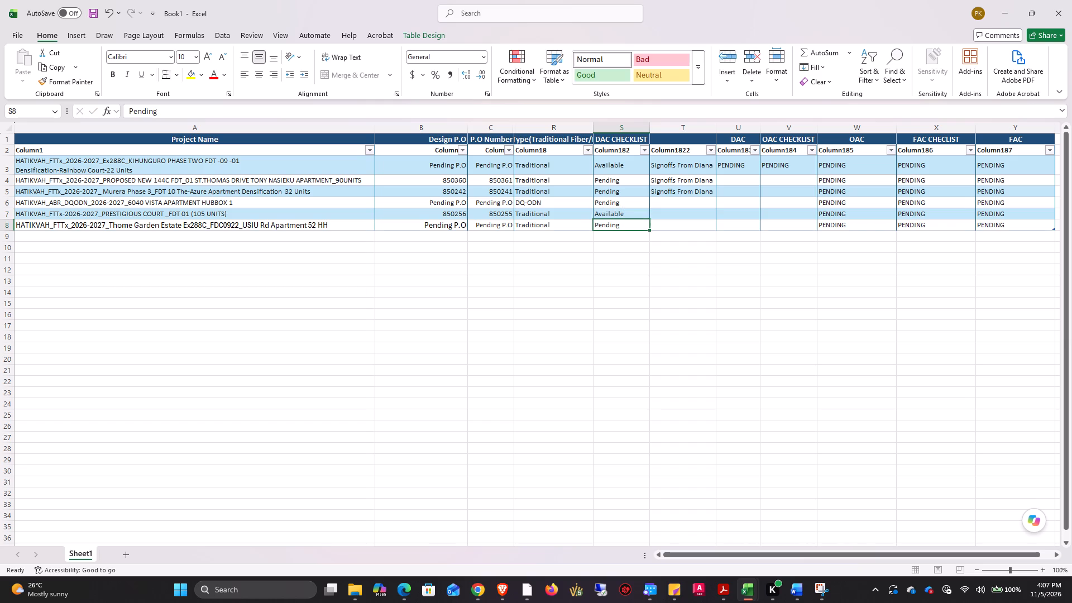
# Set the DAC CHECKLIST status of the Thome Garden Estate project to "Pending".
pyautogui.hotkey('shift', 'p')
pyautogui.press('Return')
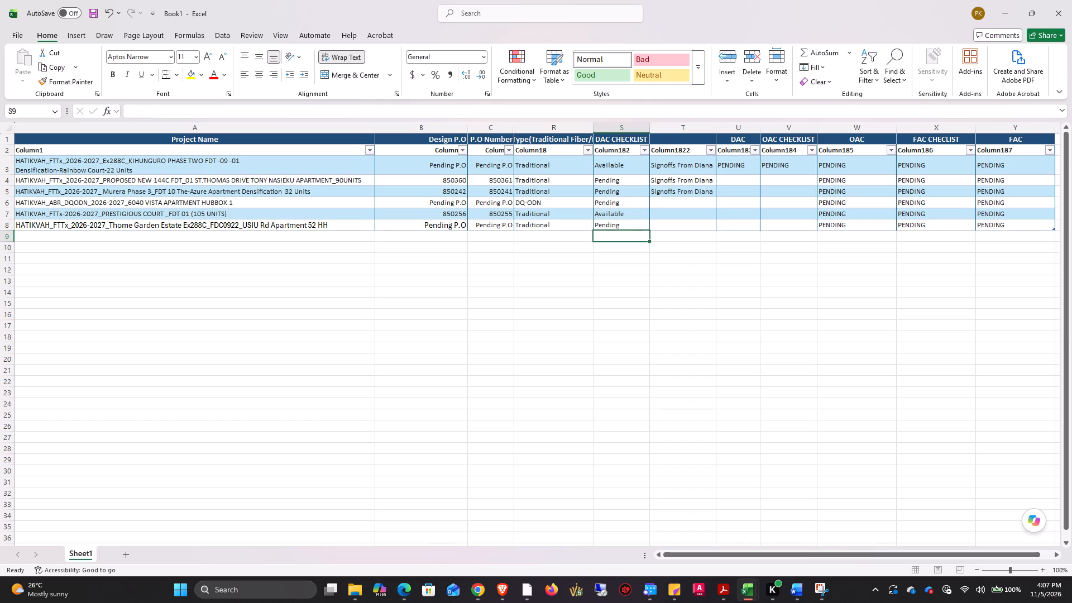
# Enter "To Raise DAC" in the note column for the 6040 VISTA APARTMENT project.
pyautogui.click(669, 207)
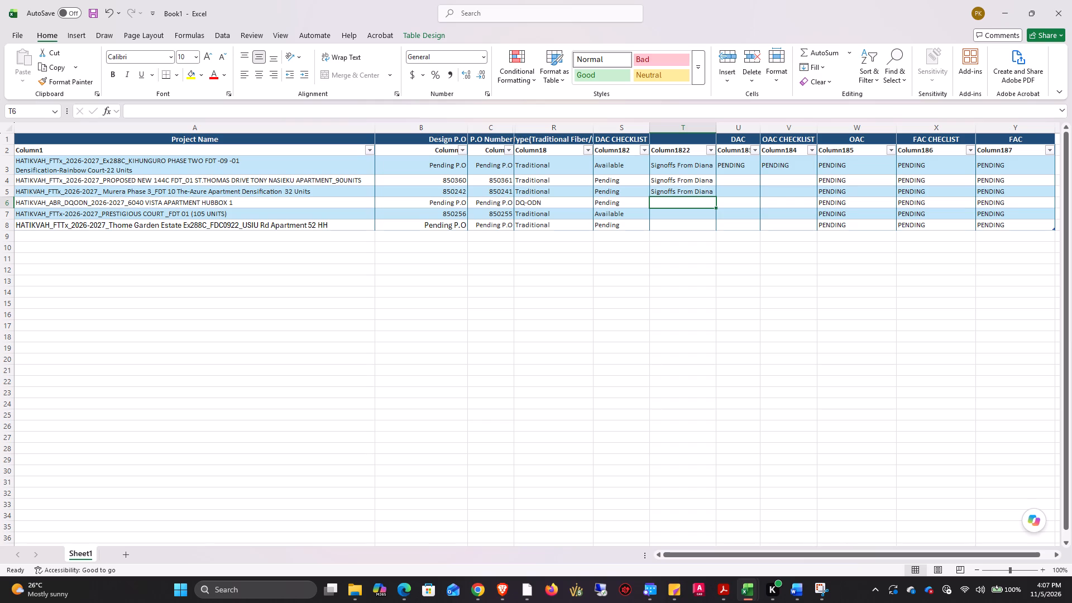
pyautogui.hotkey('shift', 't')
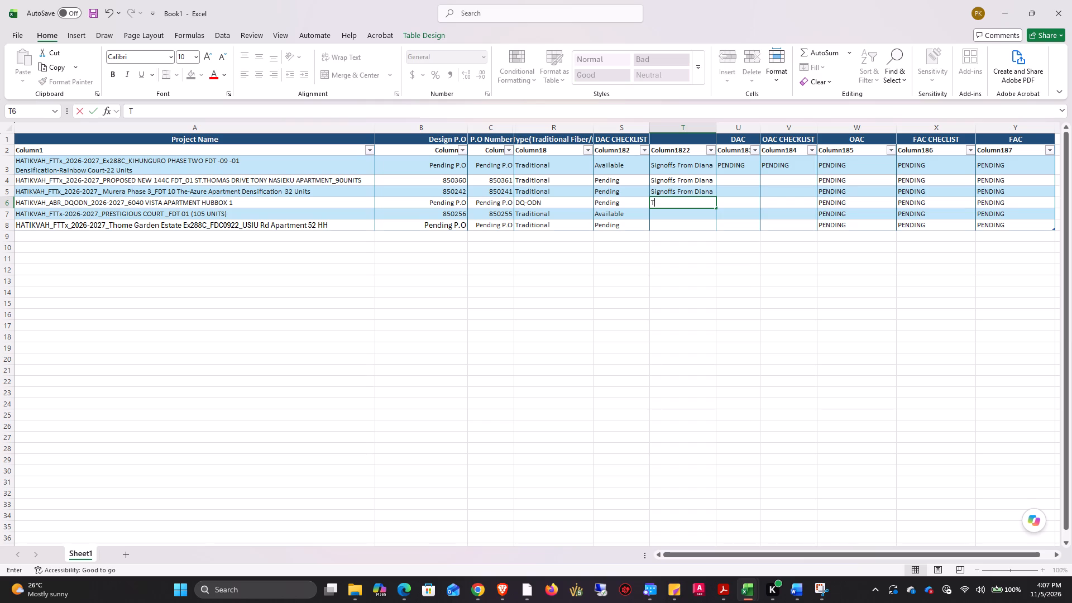
pyautogui.write('o Raise')
pyautogui.press('space')
pyautogui.write('DAC')
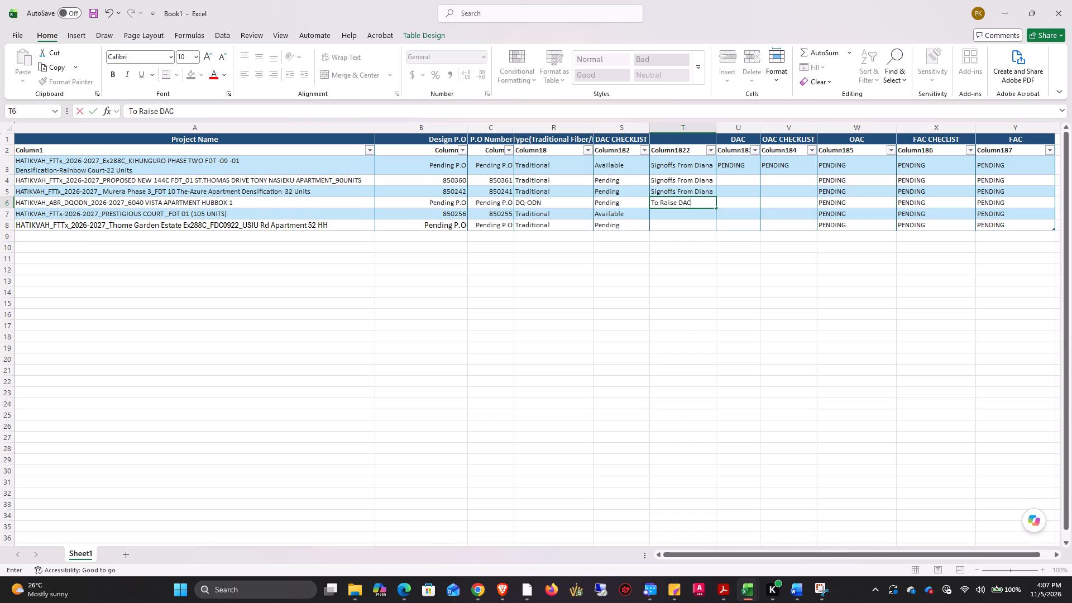
# Set the DAC, OAC CHECKLIST, OAC, FAC CHECLIST and FAC statuses to "Pending" for all projects by filling from the KIHUNGURO row's DAC cell.
pyautogui.click(735, 203)
pyautogui.hotkey('shift', 'p')
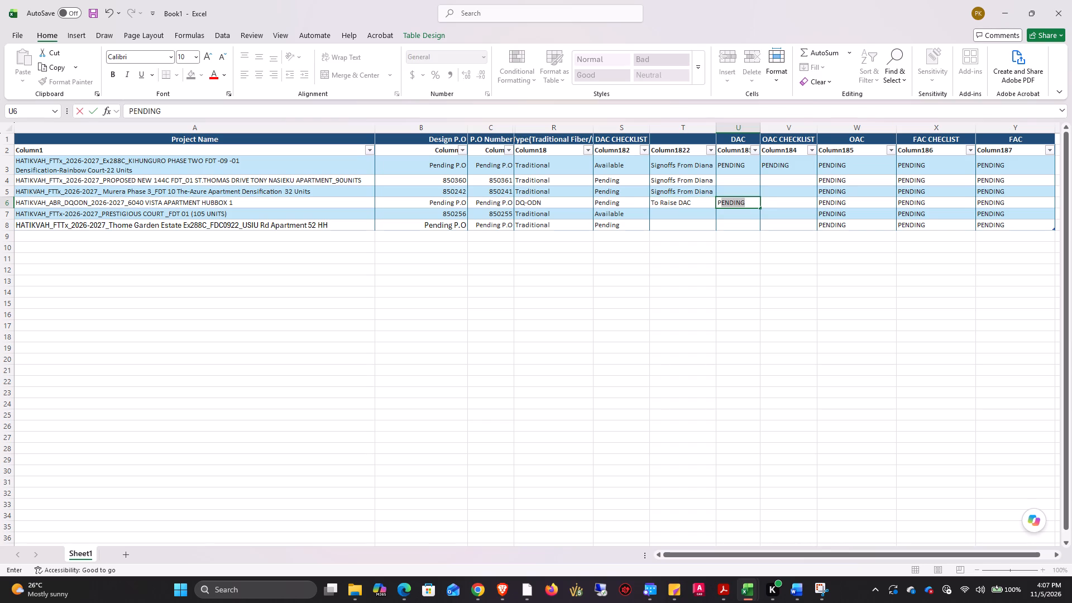
pyautogui.click(735, 169)
pyautogui.write('Pendin')
pyautogui.press('g')
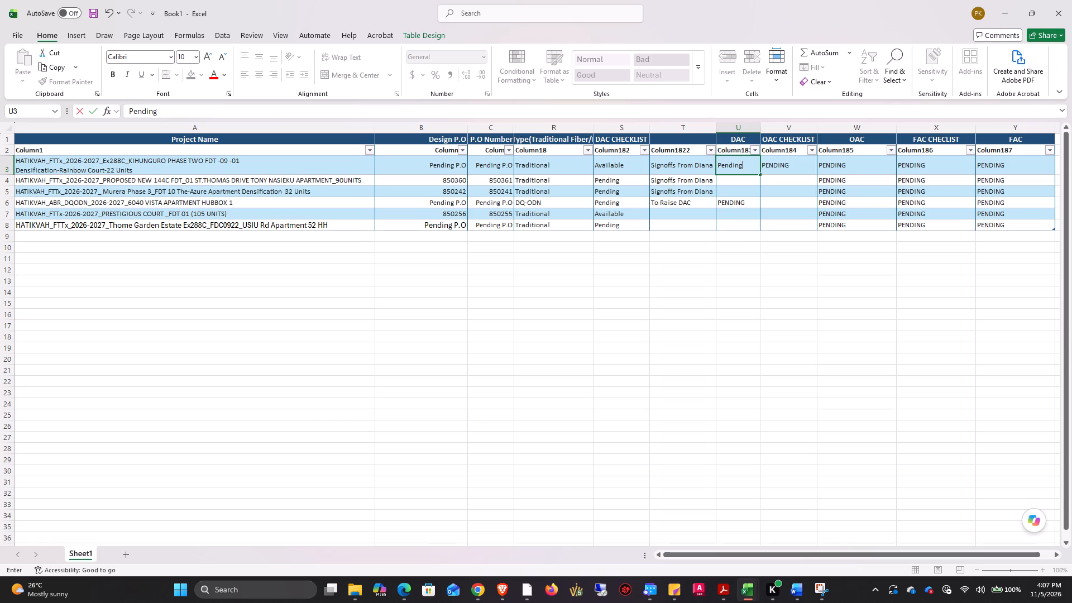
pyautogui.click(748, 162)
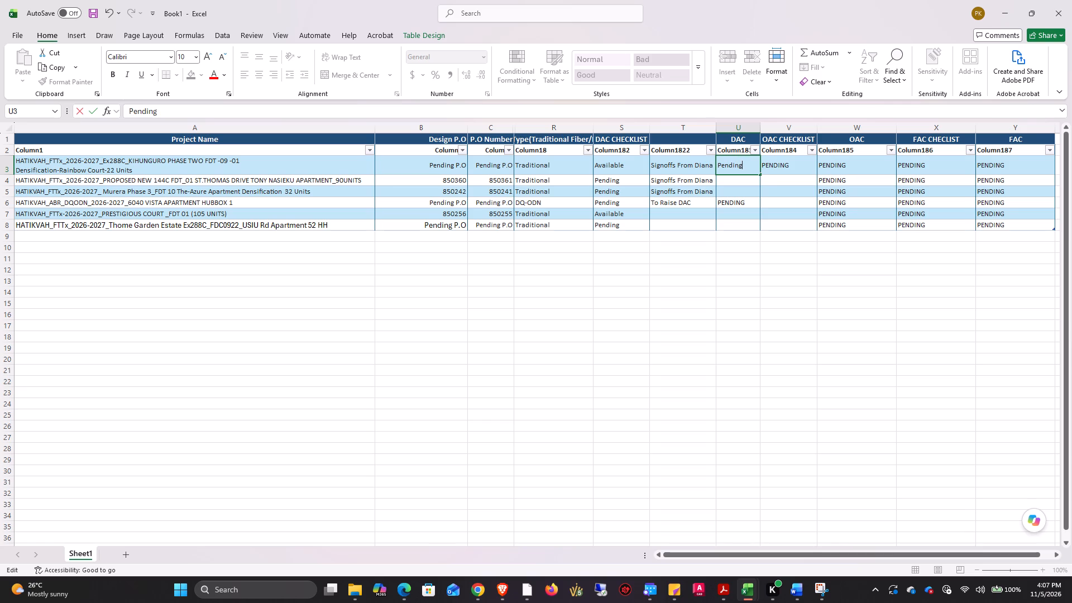
pyautogui.click(746, 195)
pyautogui.click(745, 169)
pyautogui.moveTo(759, 174); pyautogui.dragTo(797, 167)
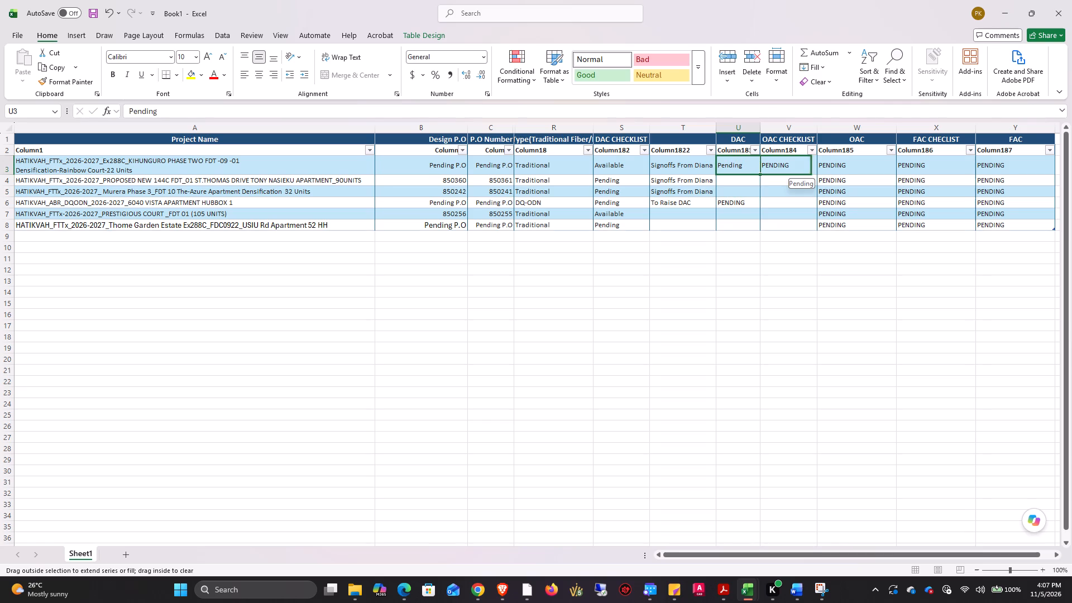
pyautogui.moveTo(797, 167); pyautogui.dragTo(969, 170)
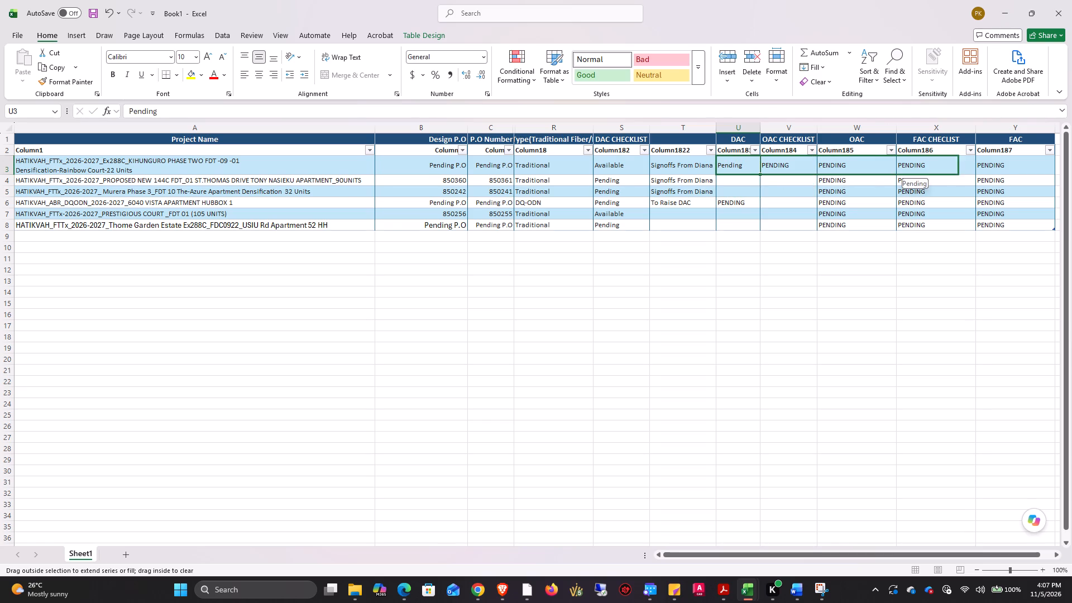
pyautogui.moveTo(969, 170); pyautogui.dragTo(707, 188)
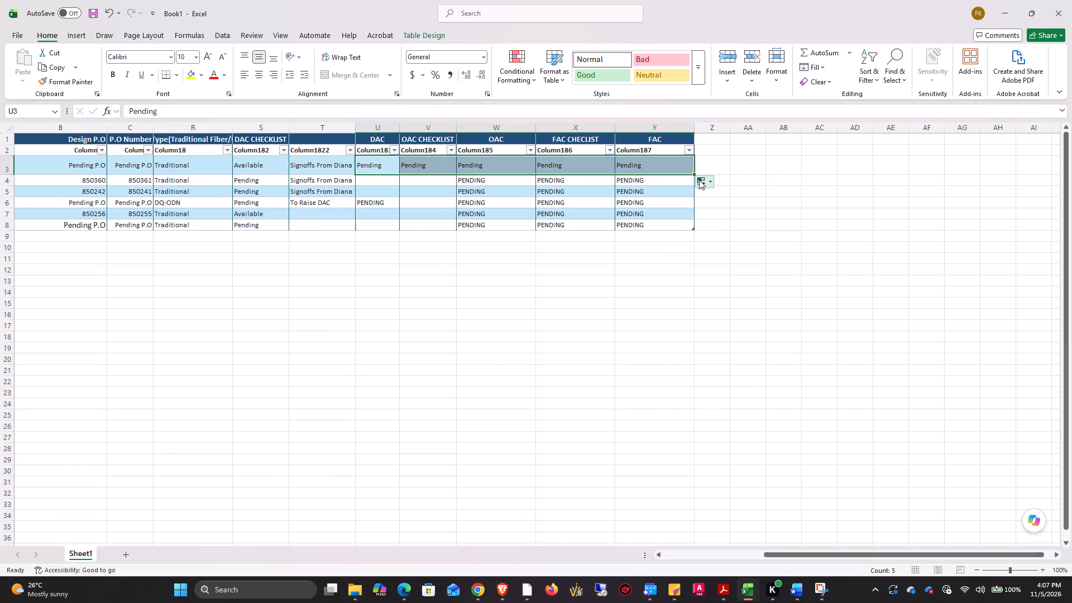
pyautogui.moveTo(693, 175); pyautogui.dragTo(691, 228)
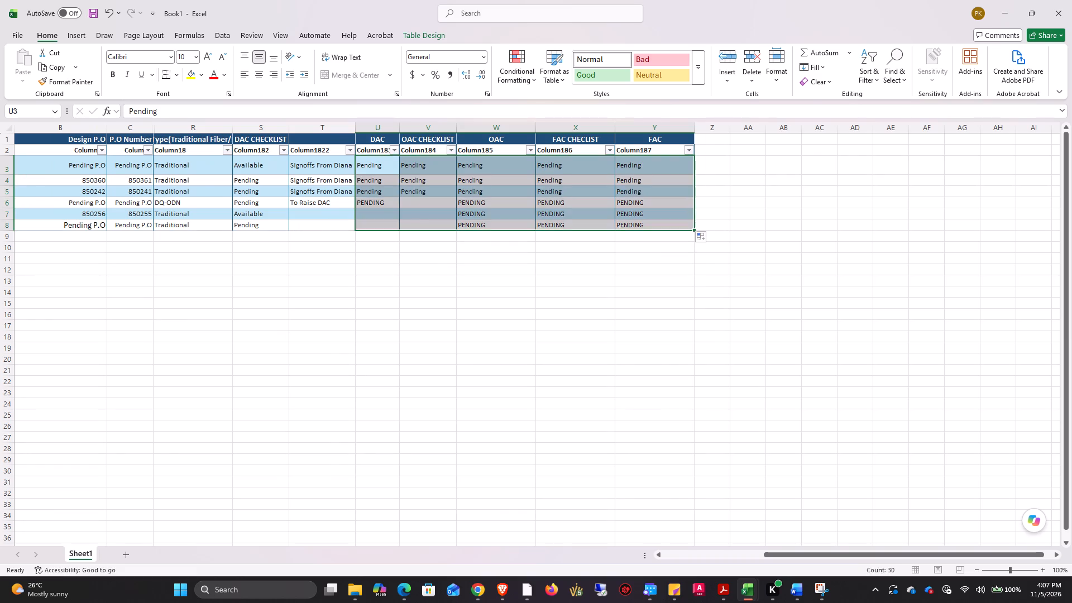
pyautogui.click(673, 261)
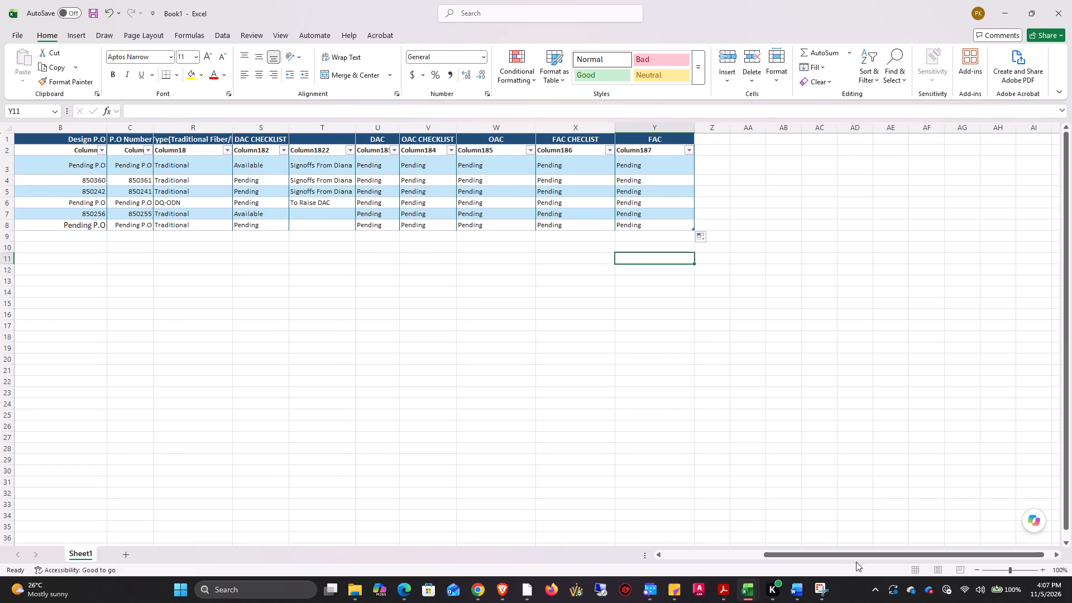
pyautogui.moveTo(857, 556); pyautogui.dragTo(731, 540)
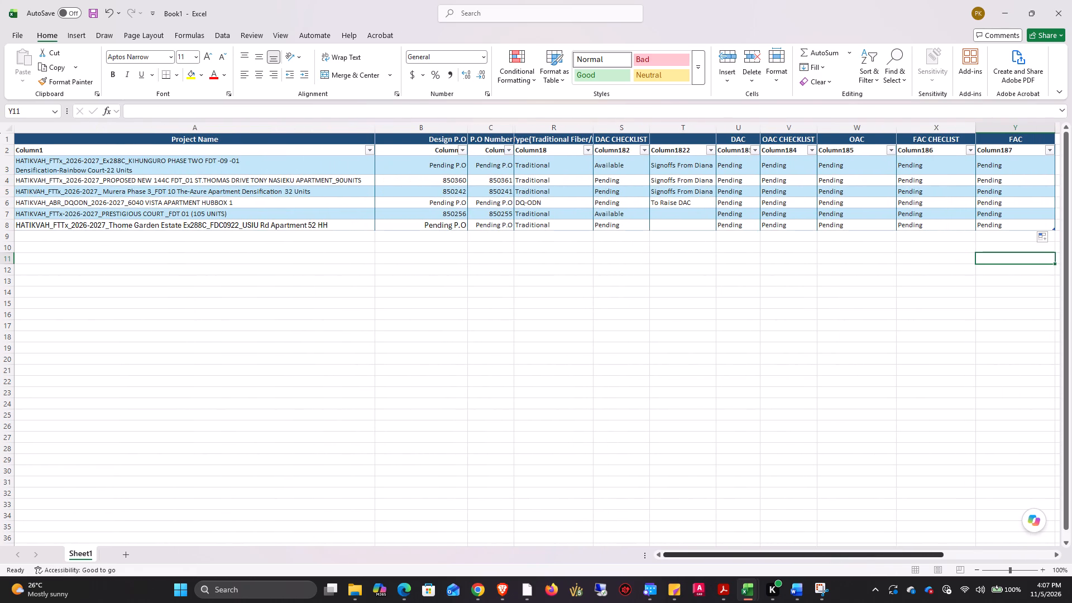
# Copy the "To Raise DAC" note from the 6040 VISTA APARTMENT project down to the PRESTIGIOUS COURT project.
pyautogui.click(657, 213)
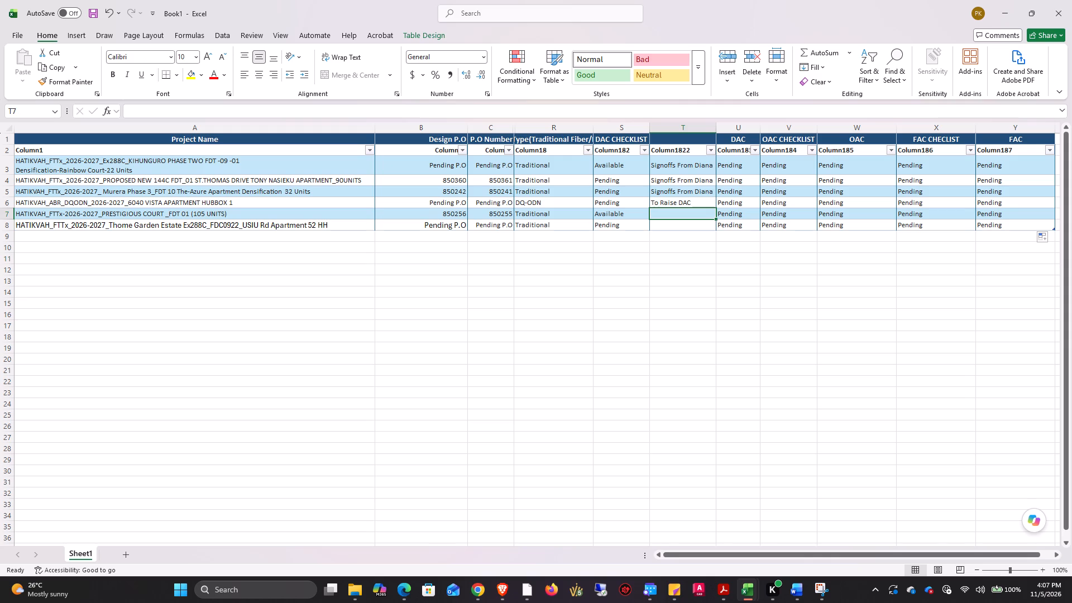
pyautogui.click(685, 199)
pyautogui.moveTo(714, 207); pyautogui.dragTo(714, 217)
pyautogui.click(743, 212)
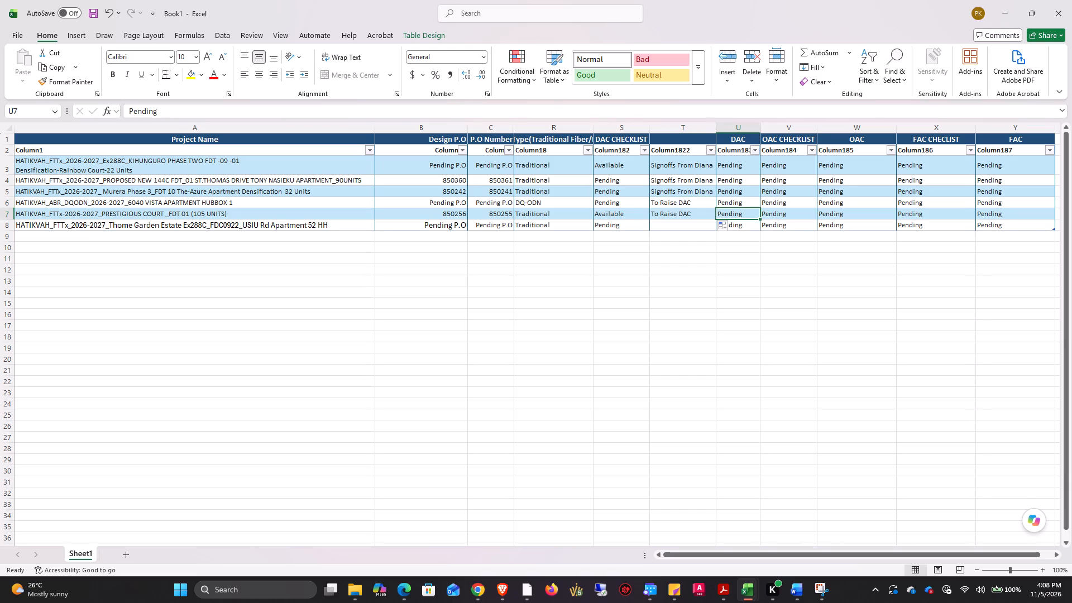
# Fill "To Raise DAC" from the note column into the DAC column for the 6040 VISTA APARTMENT and PRESTIGIOUS COURT projects.
pyautogui.click(701, 203)
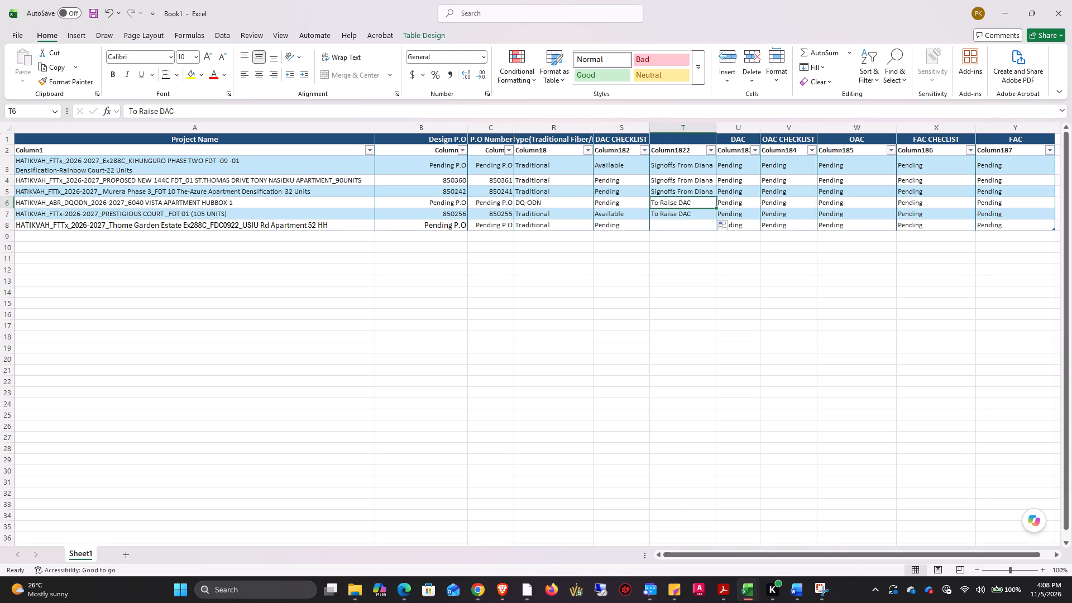
pyautogui.moveTo(705, 203); pyautogui.dragTo(703, 212)
pyautogui.moveTo(714, 218); pyautogui.dragTo(740, 212)
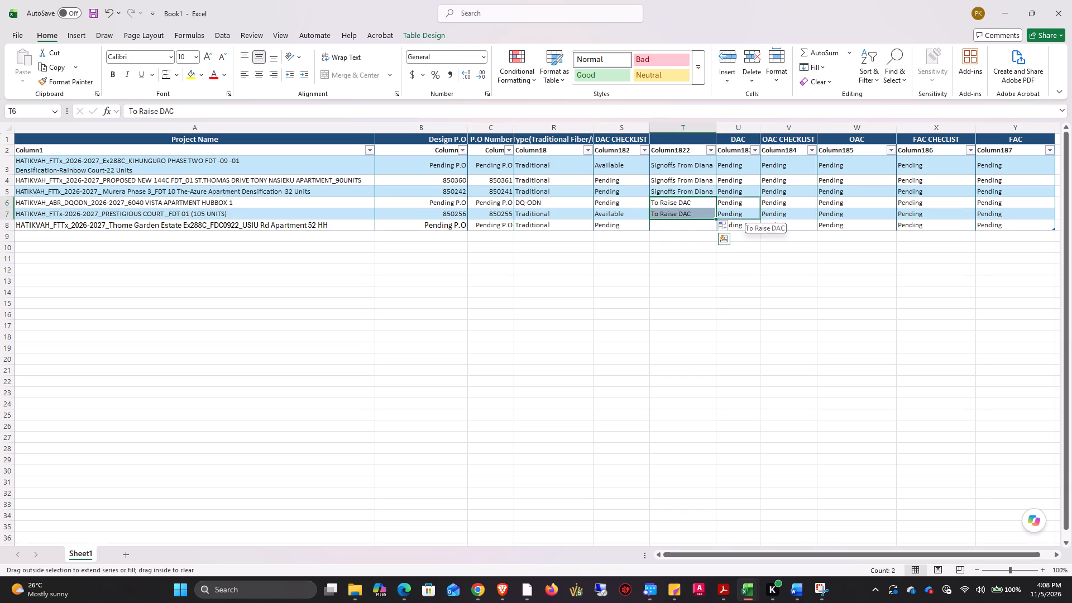
pyautogui.moveTo(740, 212); pyautogui.dragTo(740, 213)
# Enter "Pending DAC Checklists" in the note column for the Thome Garden Estate project.
pyautogui.click(690, 224)
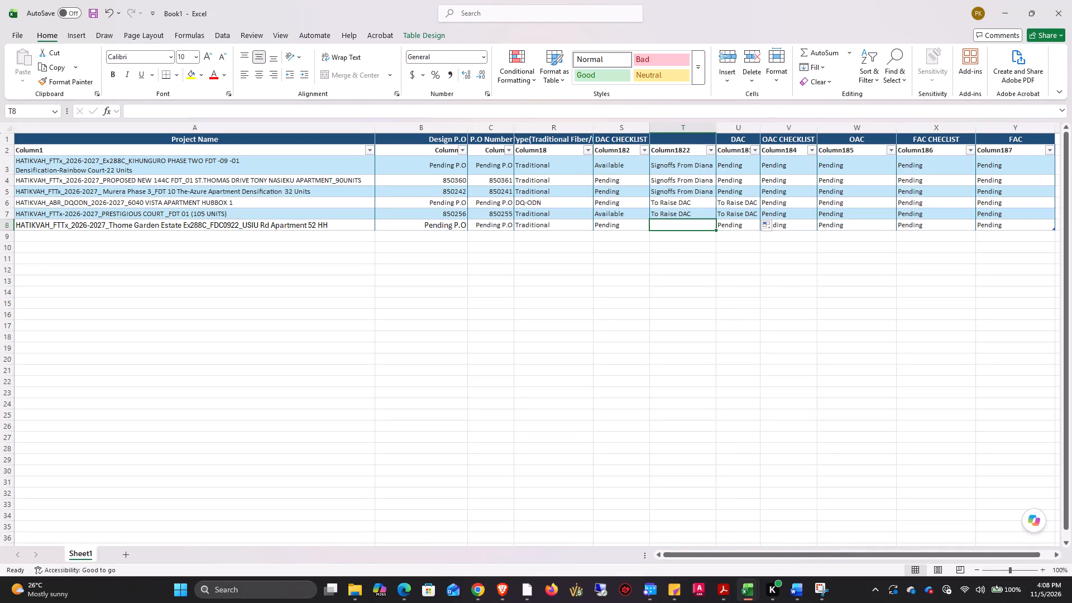
pyautogui.hotkey('shift', 'p')
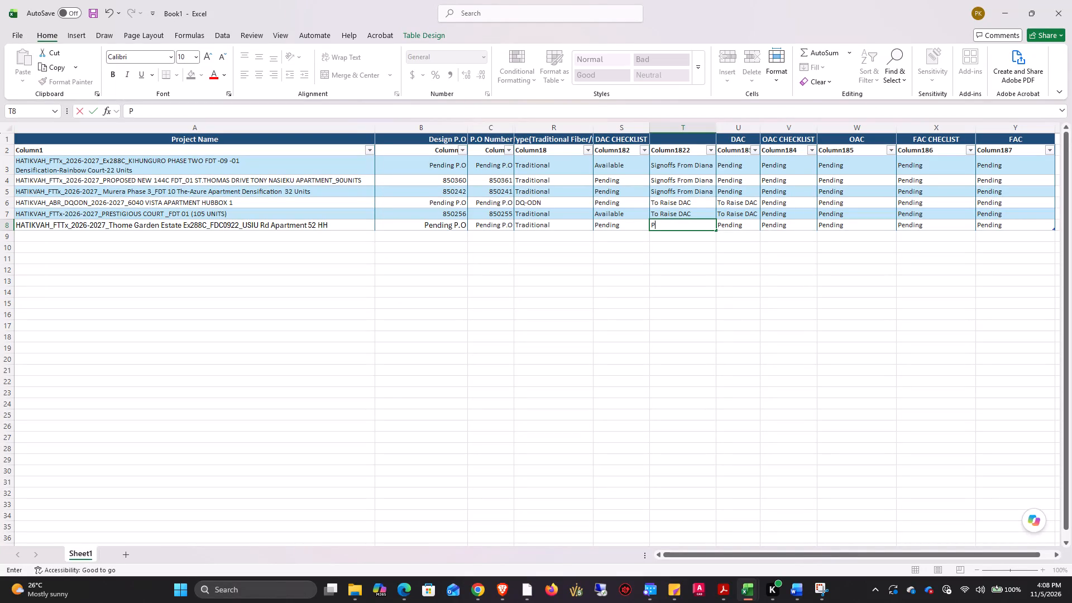
pyautogui.write('edn')
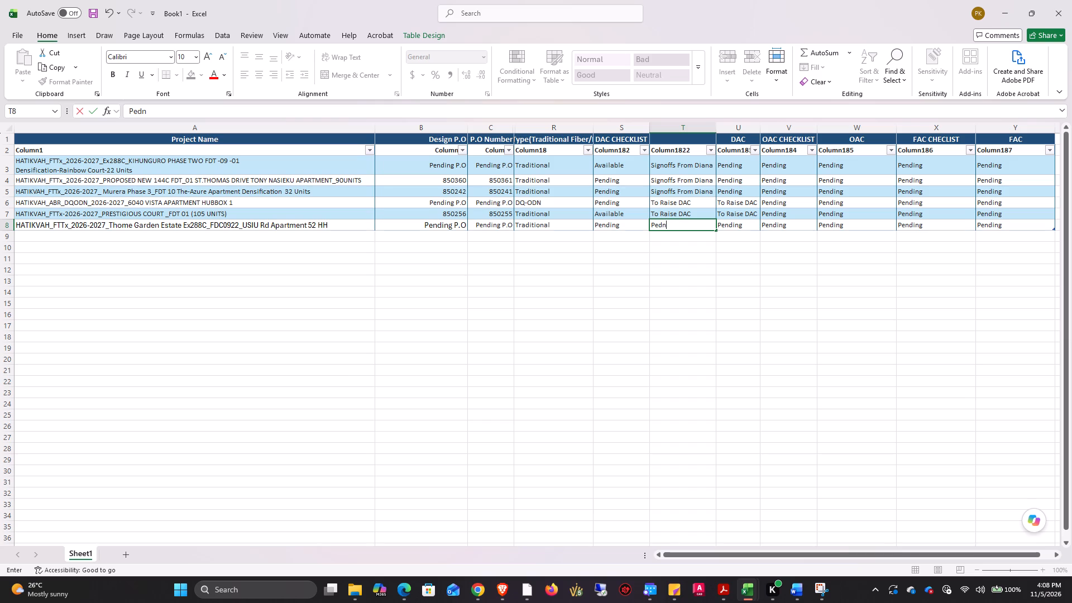
pyautogui.press('BackSpace')
pyautogui.press('BackSpace')
pyautogui.press('e')
pyautogui.press('BackSpace')
pyautogui.write('ndin')
pyautogui.write('g')
pyautogui.press('space')
pyautogui.write('Da')
pyautogui.press('BackSpace')
pyautogui.write('AC C')
pyautogui.write('hecklist')
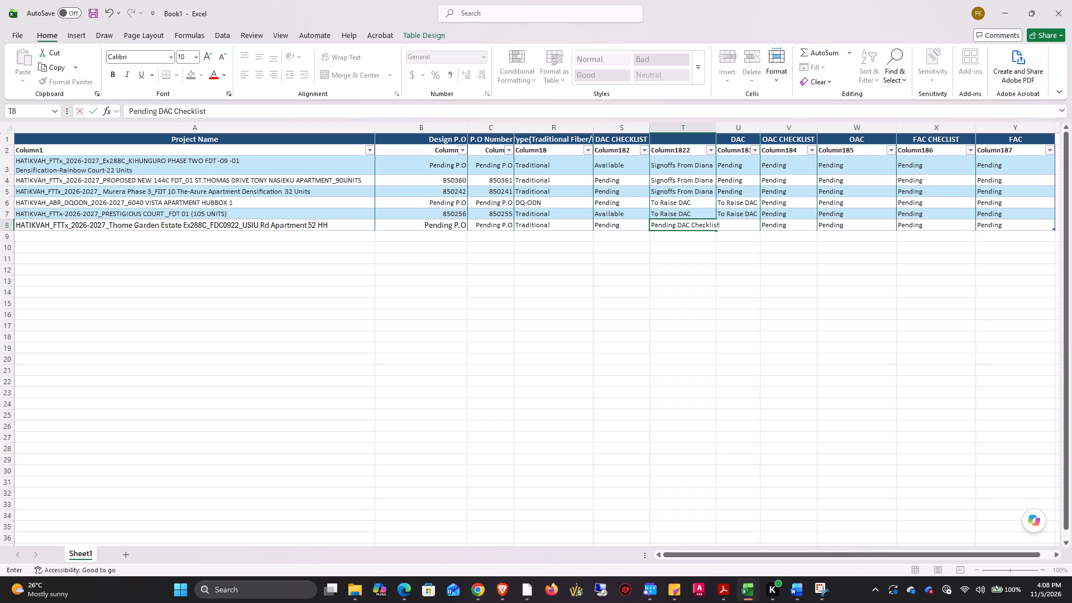
pyautogui.press('s')
pyautogui.click(677, 319)
pyautogui.press('a')
pyautogui.click(709, 221)
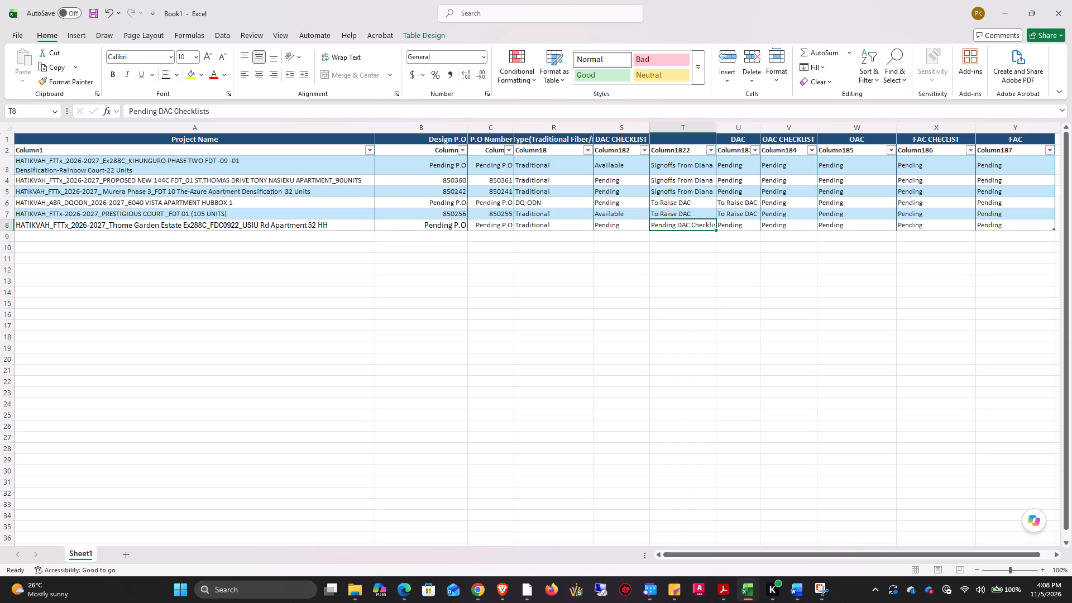
# Auto-fit the width of the note column to its contents.
pyautogui.doubleClick(717, 130)
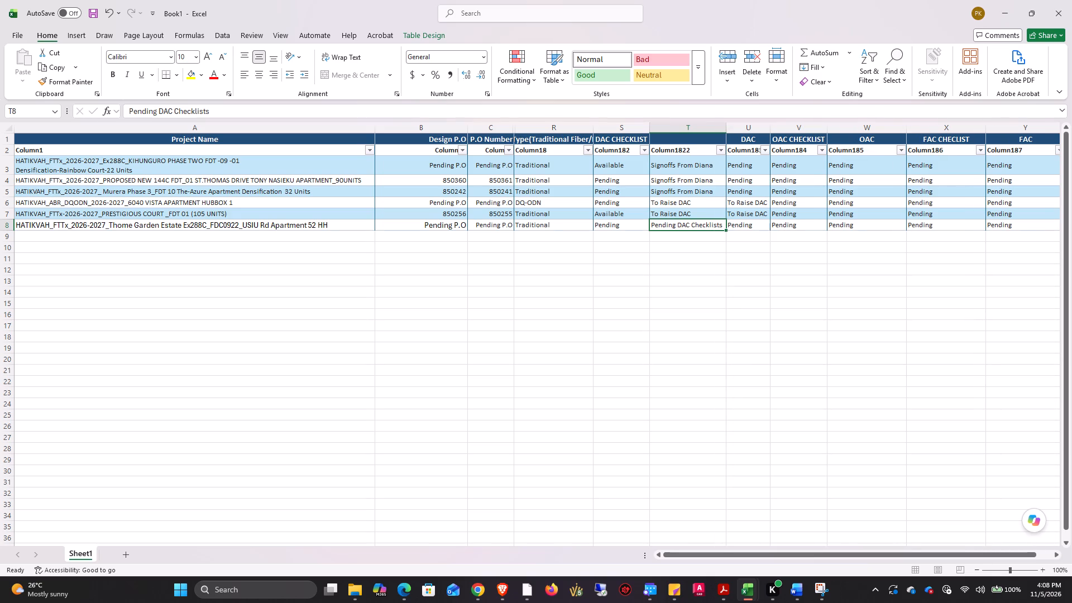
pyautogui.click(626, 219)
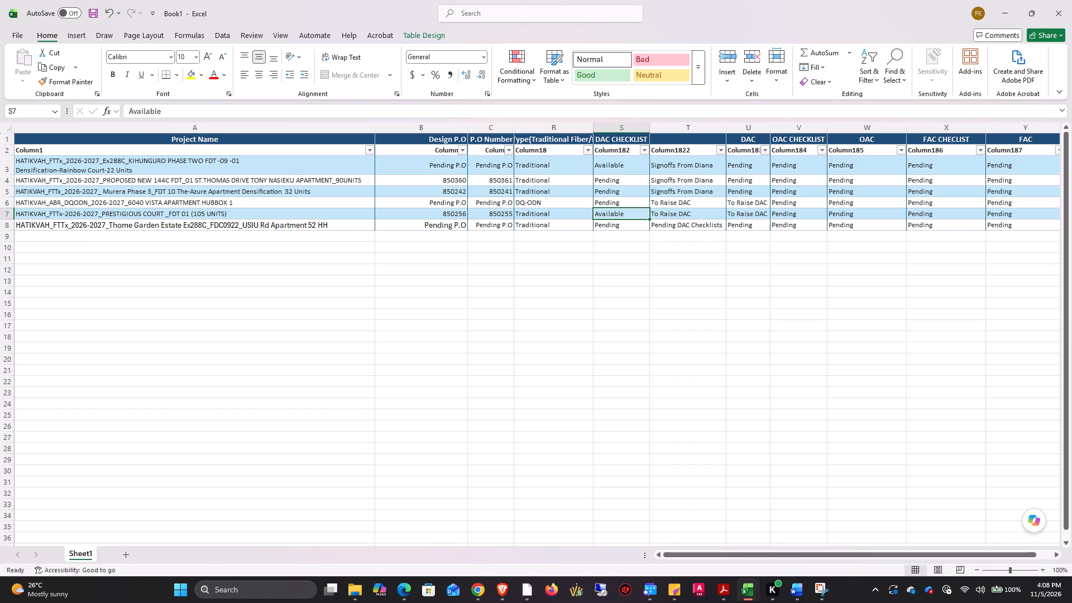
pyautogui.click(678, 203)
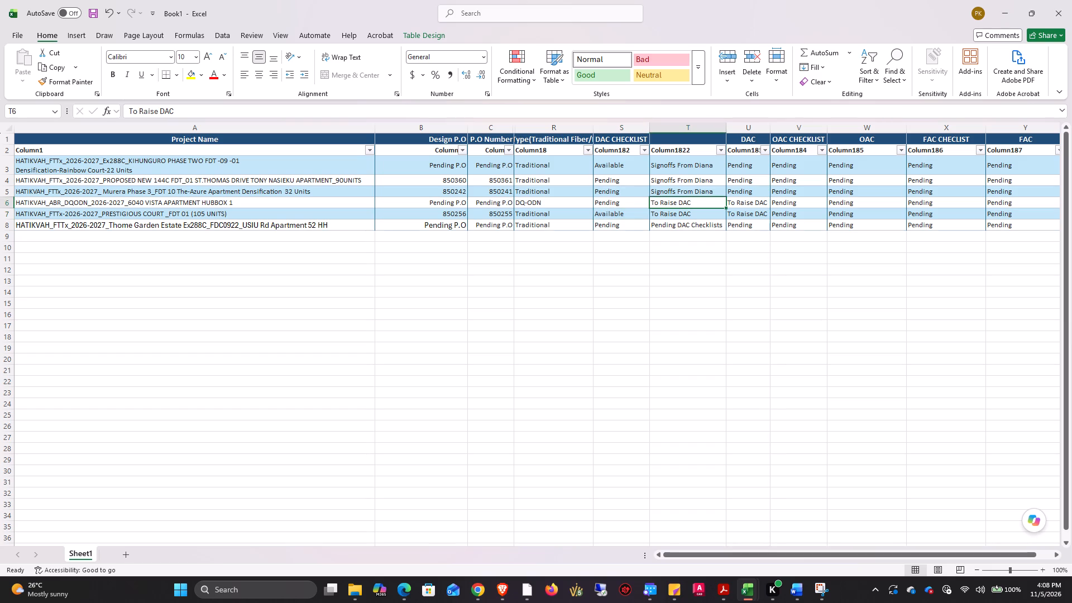
# Save the workbook as "FTTH-Projects Tracker" in the Temp folder of the Hatikvah Communications Ltd OneDrive.
pyautogui.click(13, 33)
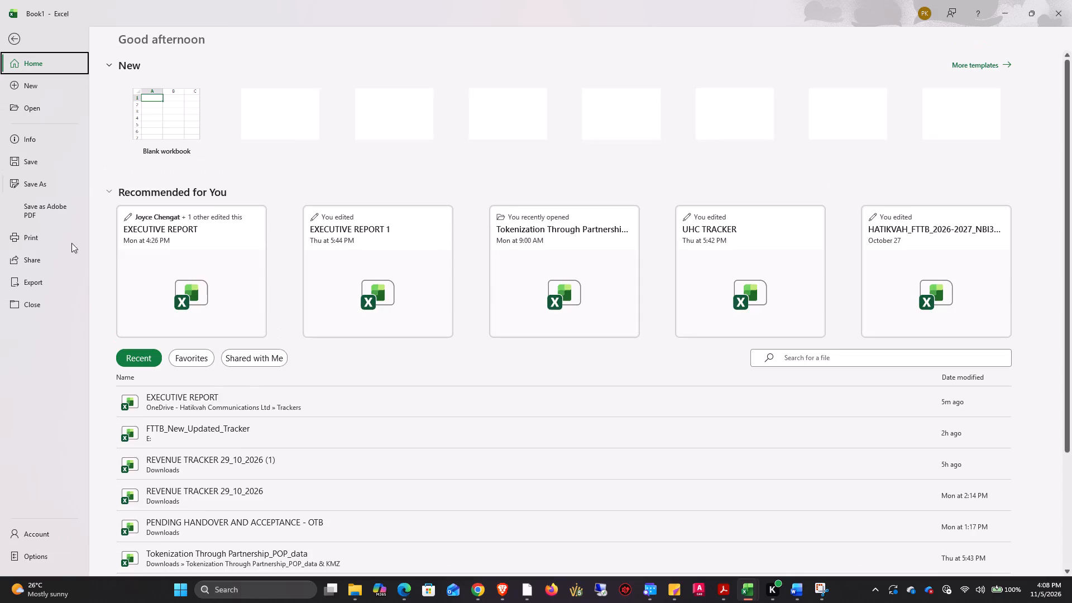
pyautogui.click(49, 184)
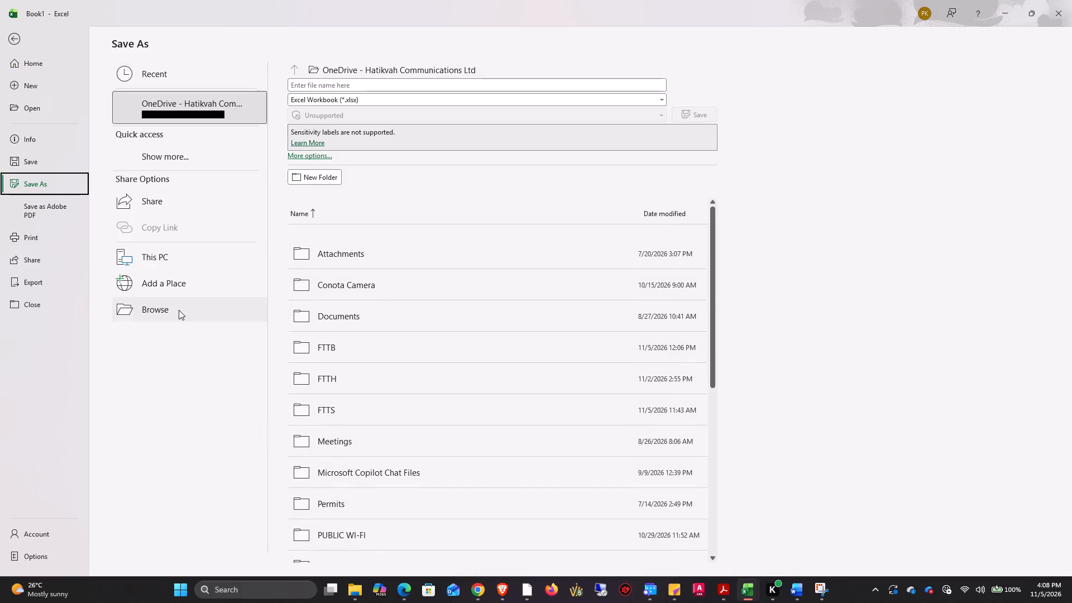
pyautogui.click(179, 310)
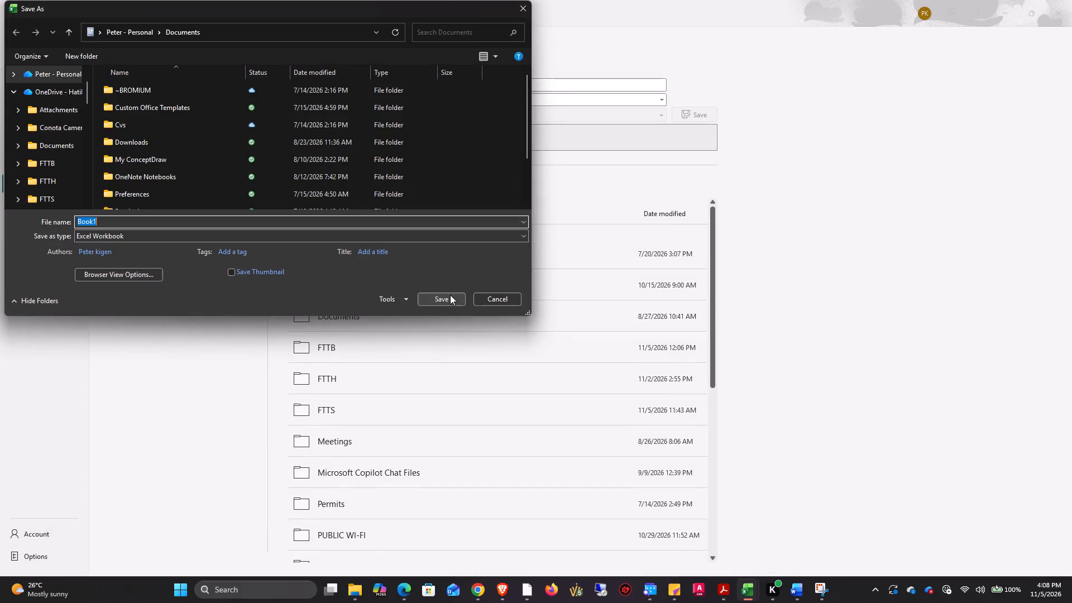
pyautogui.click(47, 185)
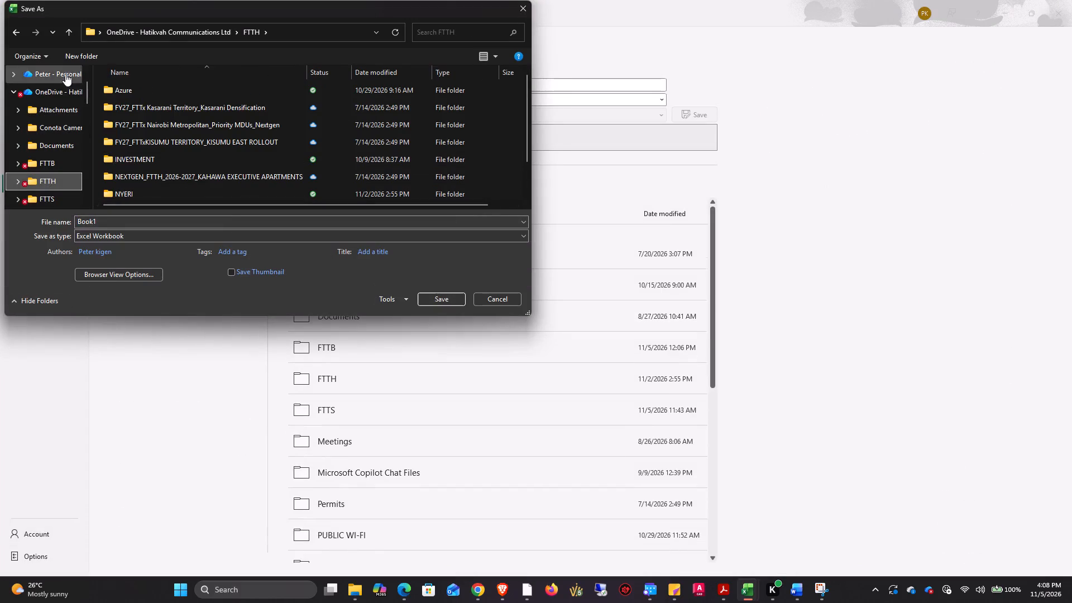
pyautogui.scroll(-1, 57, 92)
pyautogui.scroll(1, 57, 109)
pyautogui.scroll(-3, 57, 113)
pyautogui.click(54, 197)
pyautogui.click(151, 221)
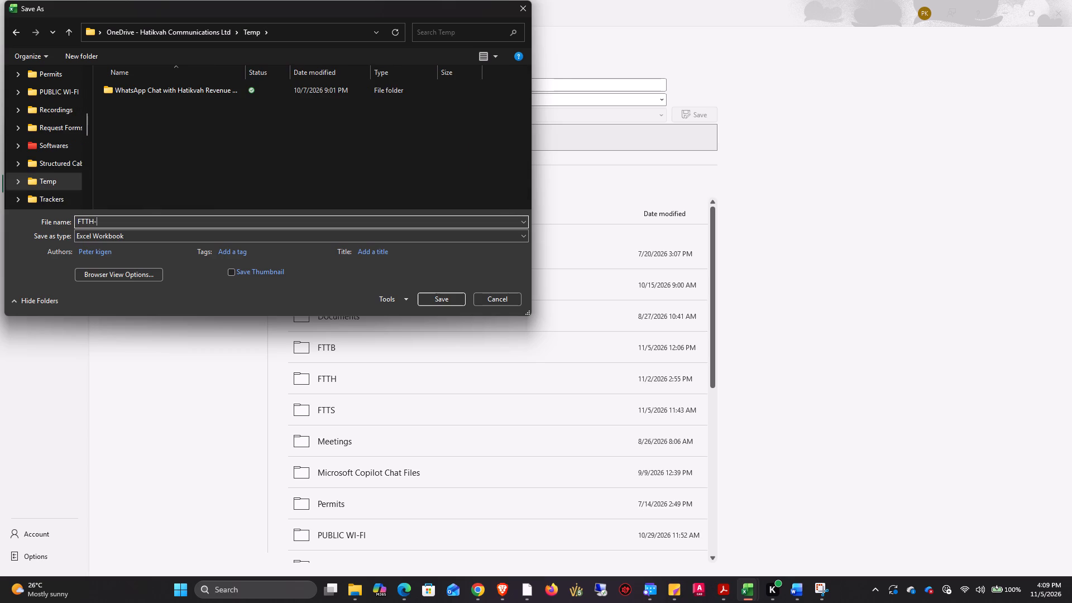
pyautogui.write('Projects Tracker')
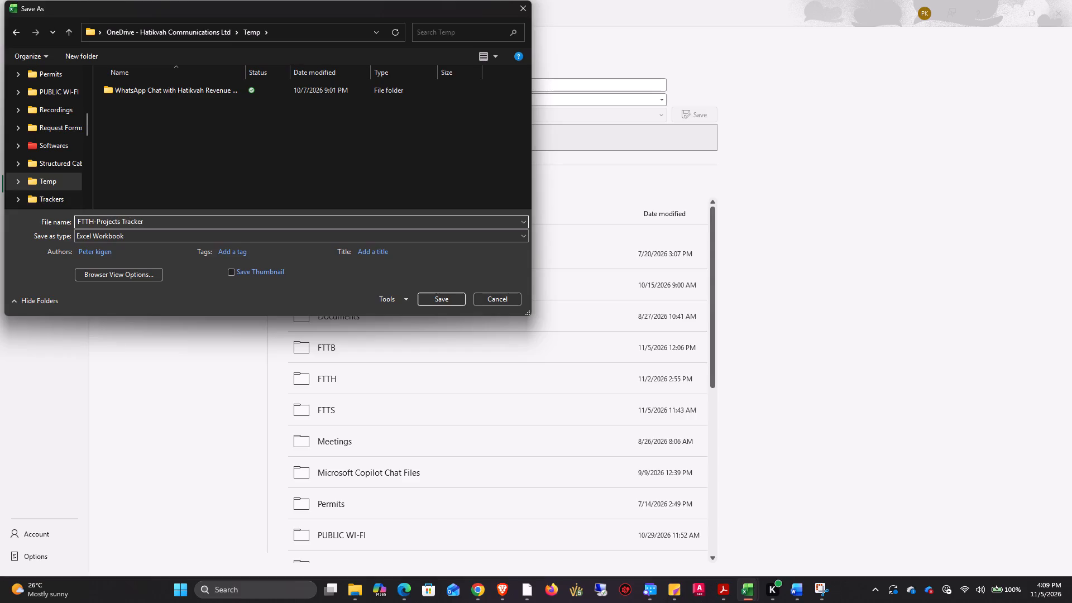
pyautogui.click(435, 303)
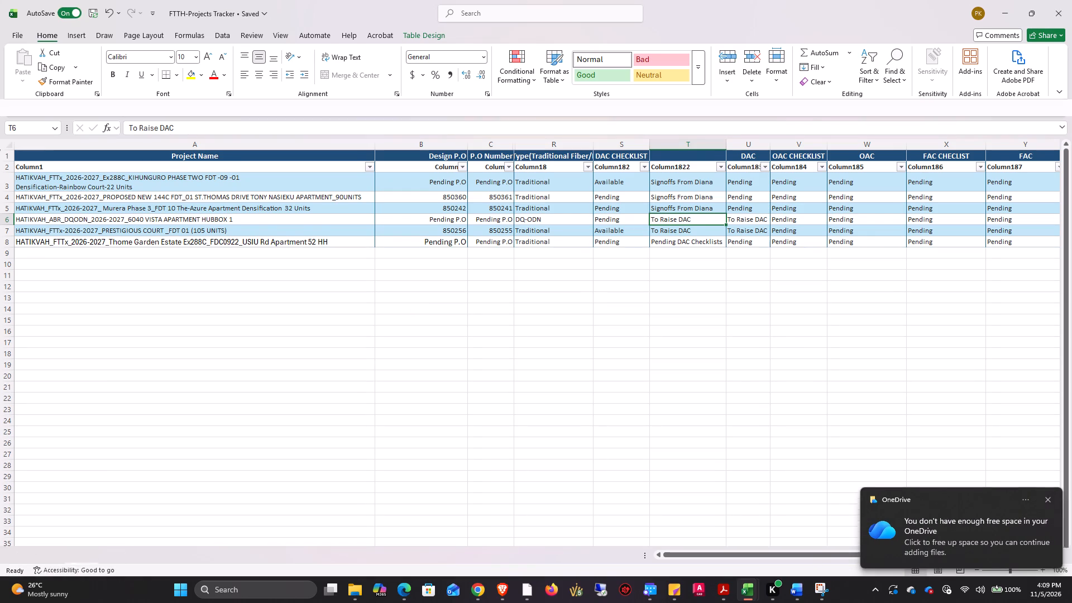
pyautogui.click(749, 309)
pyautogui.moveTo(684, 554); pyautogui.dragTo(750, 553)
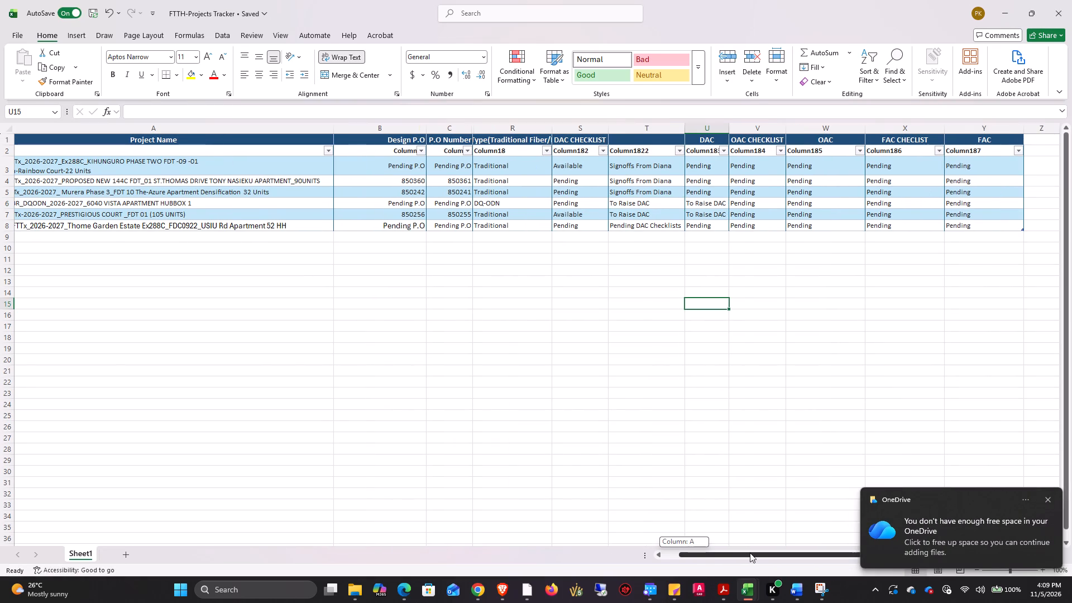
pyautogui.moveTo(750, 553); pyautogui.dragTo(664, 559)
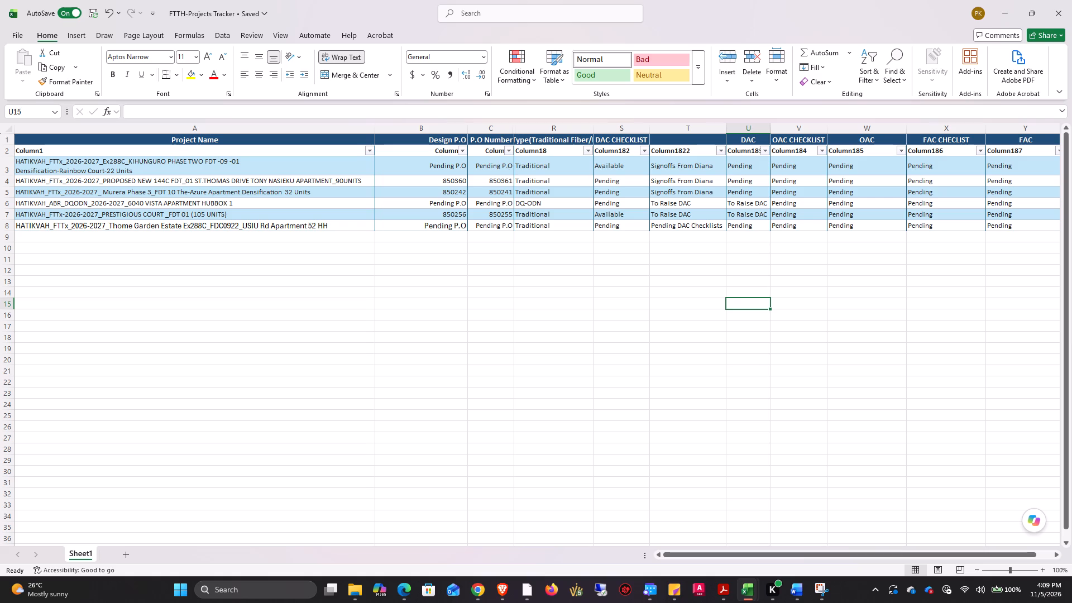
# Replace the note for the KIHUNGURO PHASE TWO project with "Penging P.O".
pyautogui.click(692, 166)
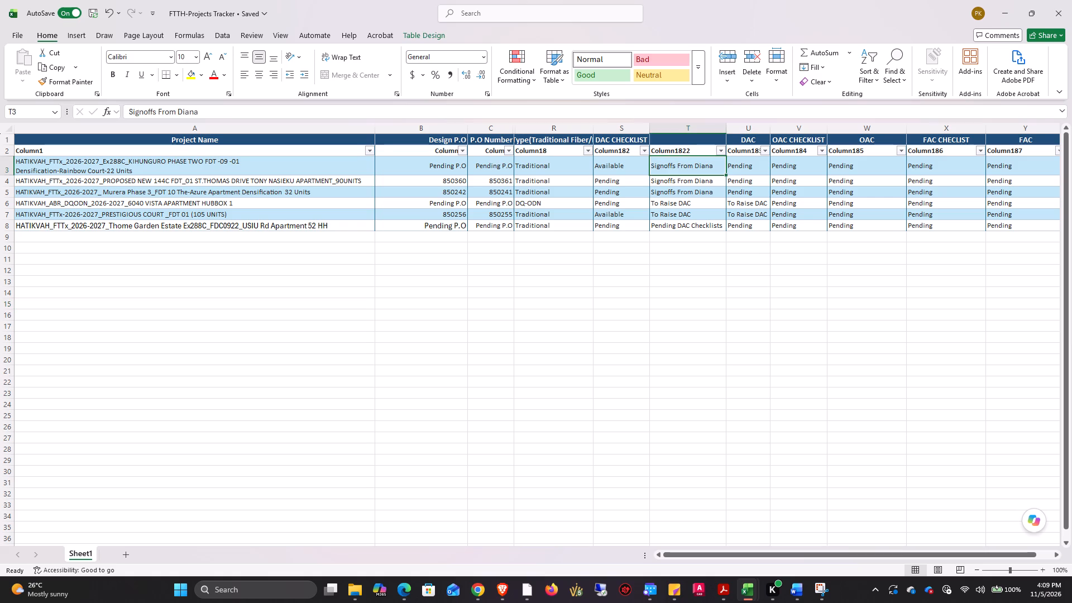
pyautogui.write('Pen')
pyautogui.write('ging')
pyautogui.press('space')
pyautogui.write('P.')
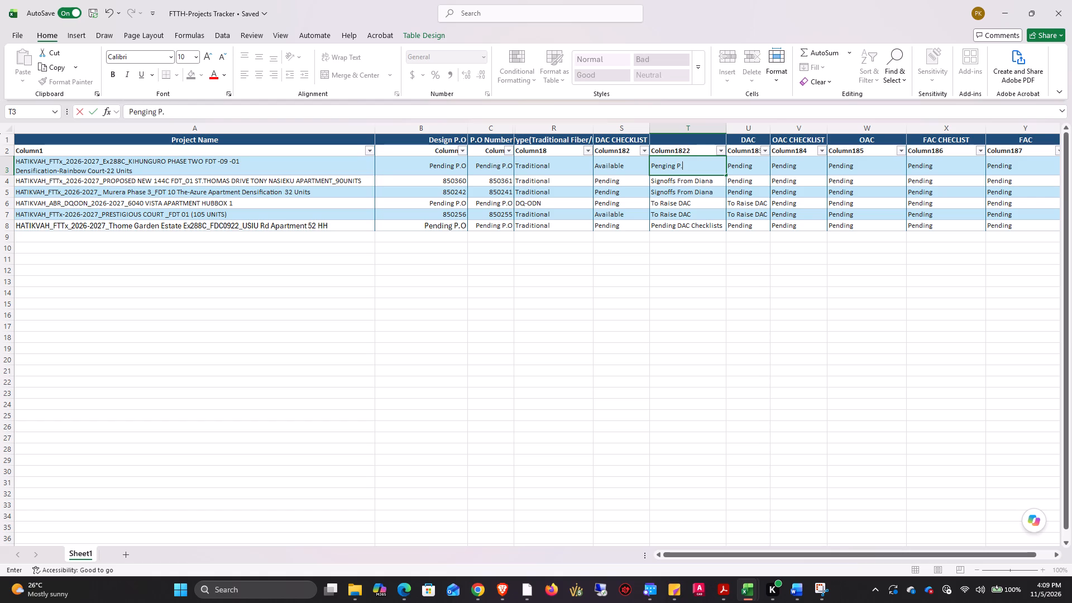
pyautogui.hotkey('shift', 'o')
pyautogui.click(728, 245)
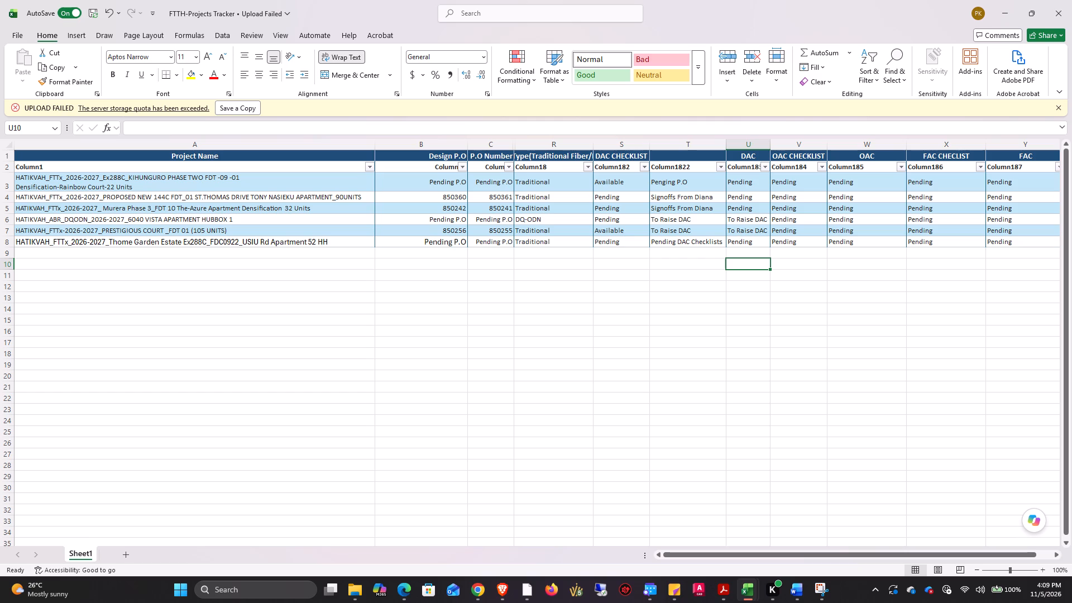
pyautogui.click(699, 186)
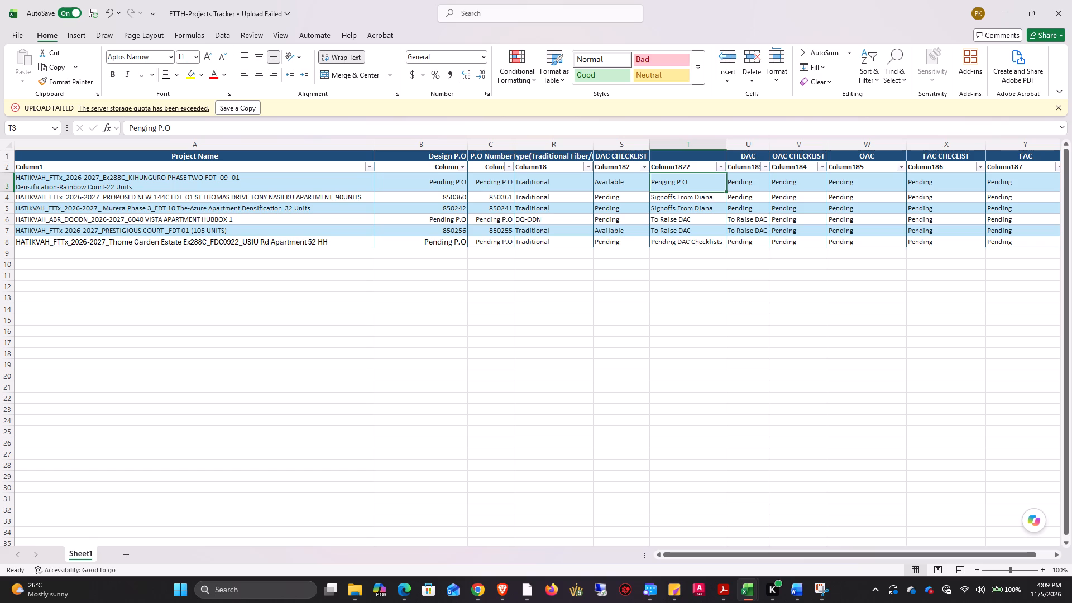
# Replace the note for the 6040 VISTA APARTMENT project with "Pending P.O".
pyautogui.click(616, 219)
pyautogui.click(673, 217)
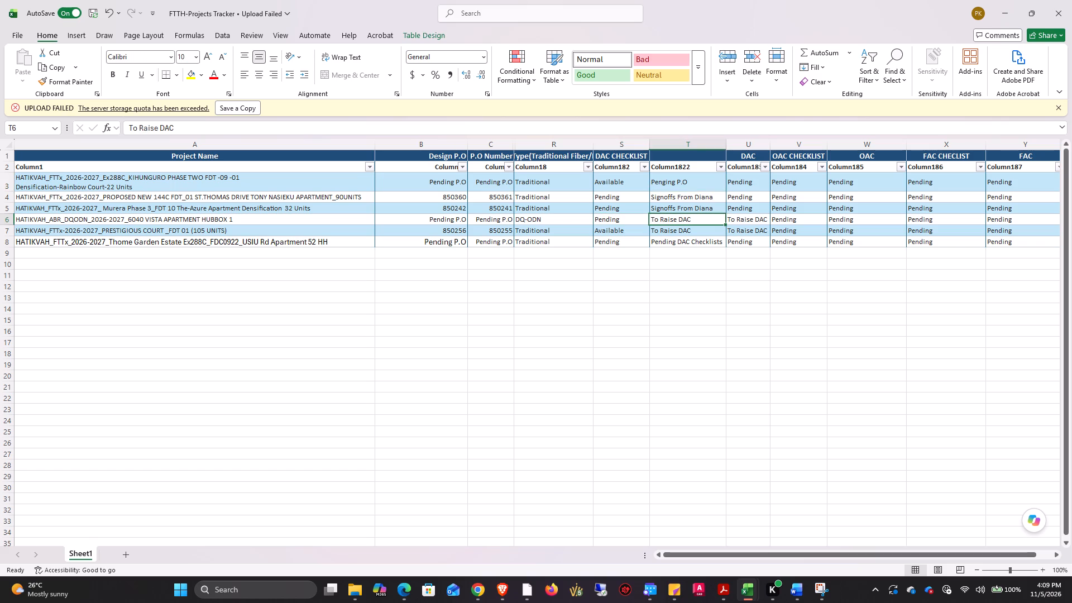
pyautogui.hotkey('shift', 'p')
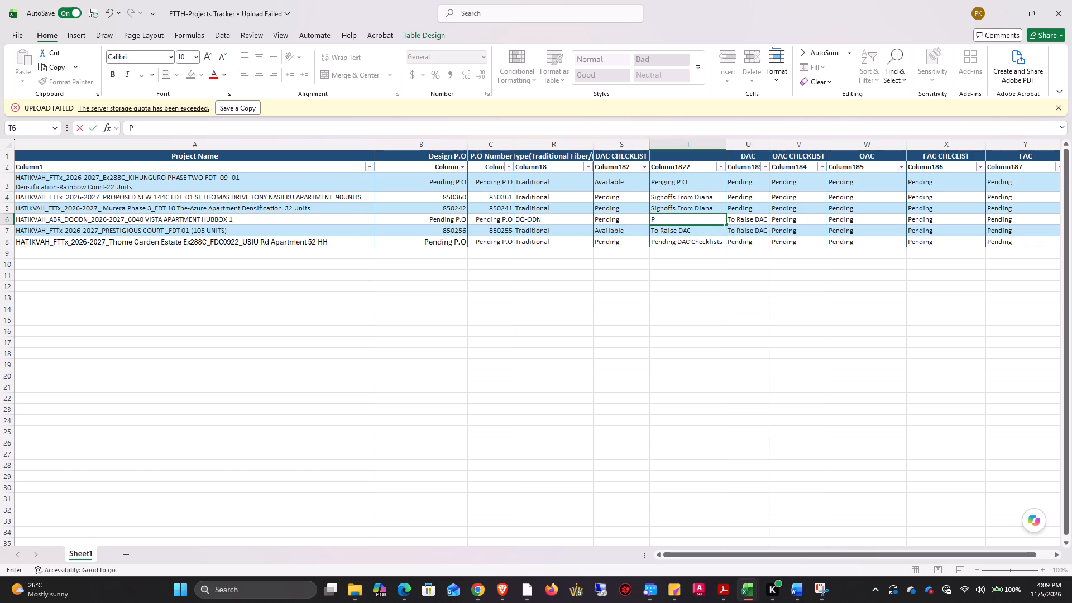
pyautogui.write('ending')
pyautogui.press('space')
pyautogui.hotkey('shift', 'p')
pyautogui.press('.')
pyautogui.hotkey('shift', 'o')
pyautogui.click(699, 285)
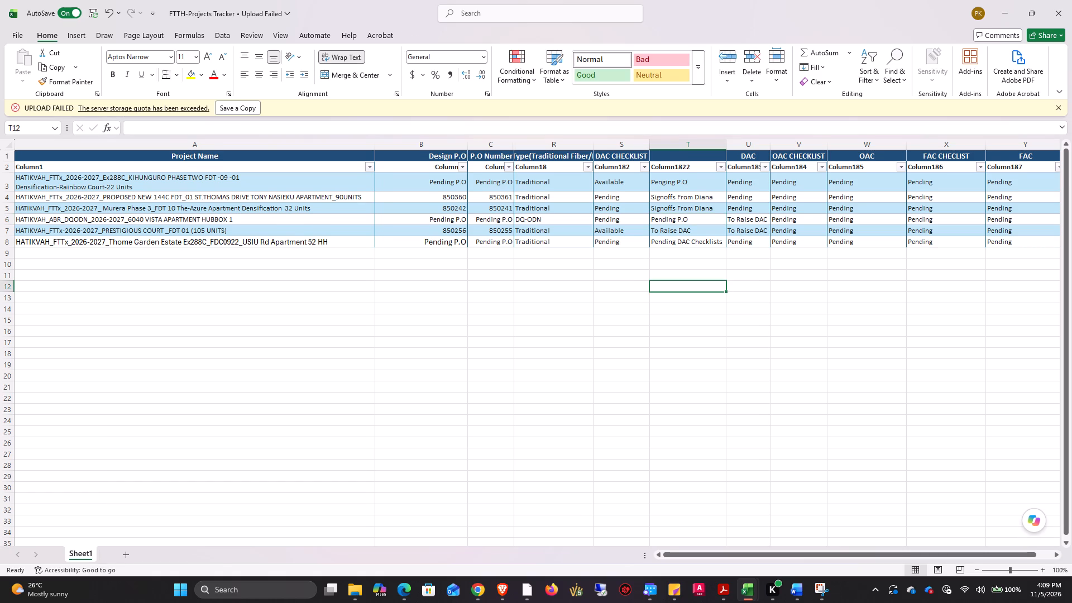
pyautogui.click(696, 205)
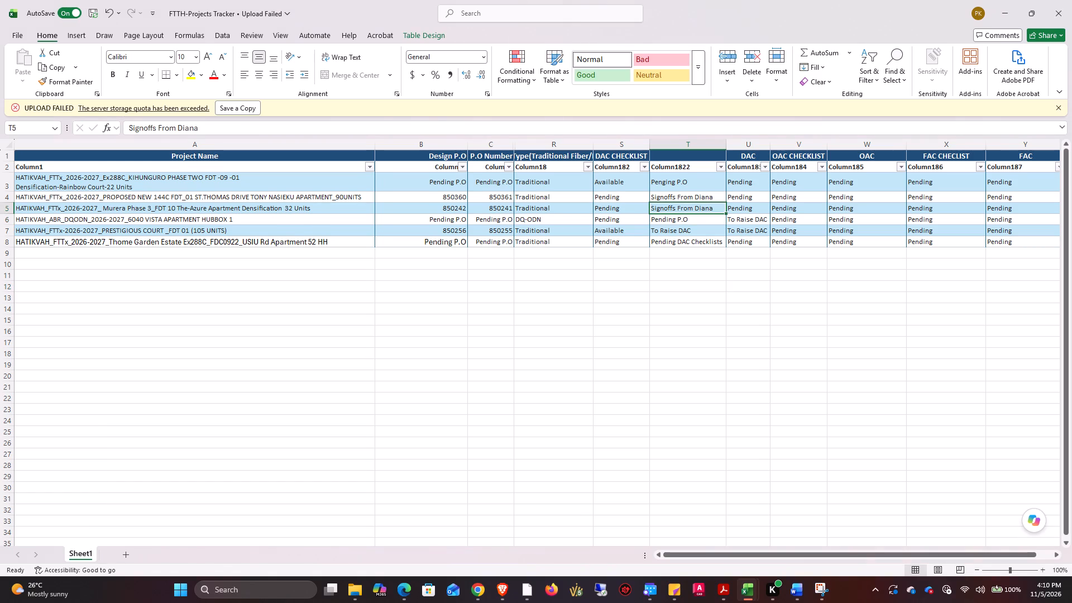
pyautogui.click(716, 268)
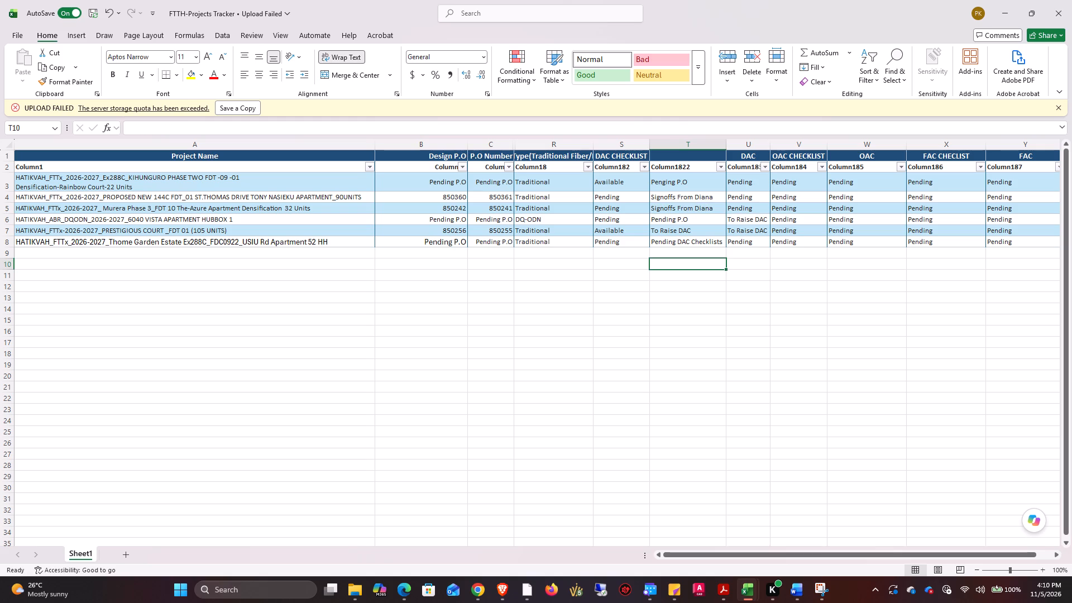
# Save the FTTH-Projects Tracker workbook with the updated notes.
pyautogui.click(91, 20)
# Close the FTTH-Projects Tracker workbook.
pyautogui.click(1065, 17)
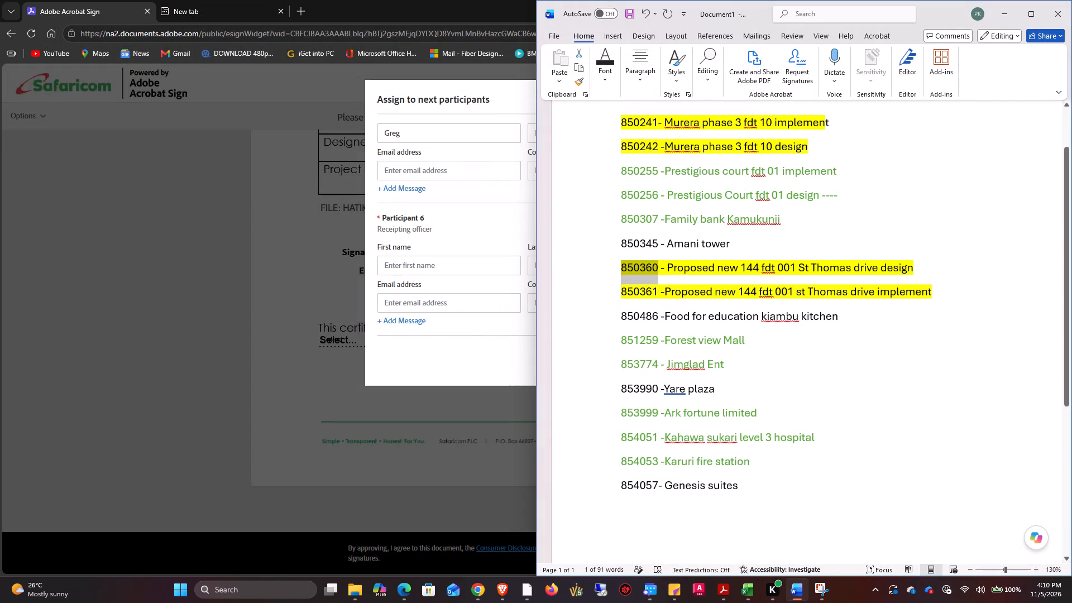
# Return to the certificate's participant assignment form in Edge and bring up the open Chrome windows.
pyautogui.click(350, 0)
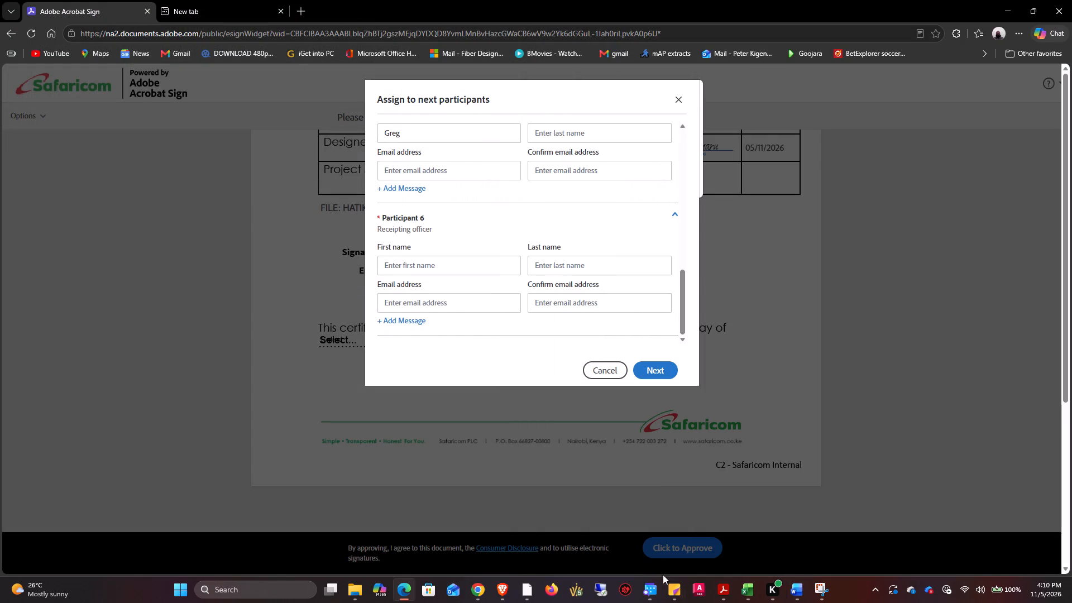
pyautogui.click(478, 595)
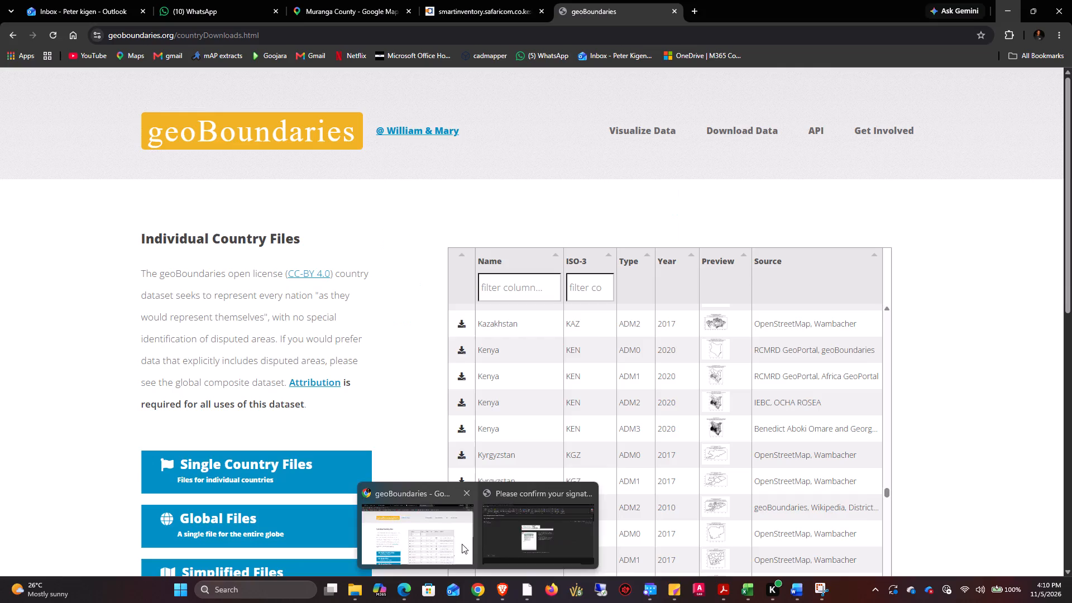
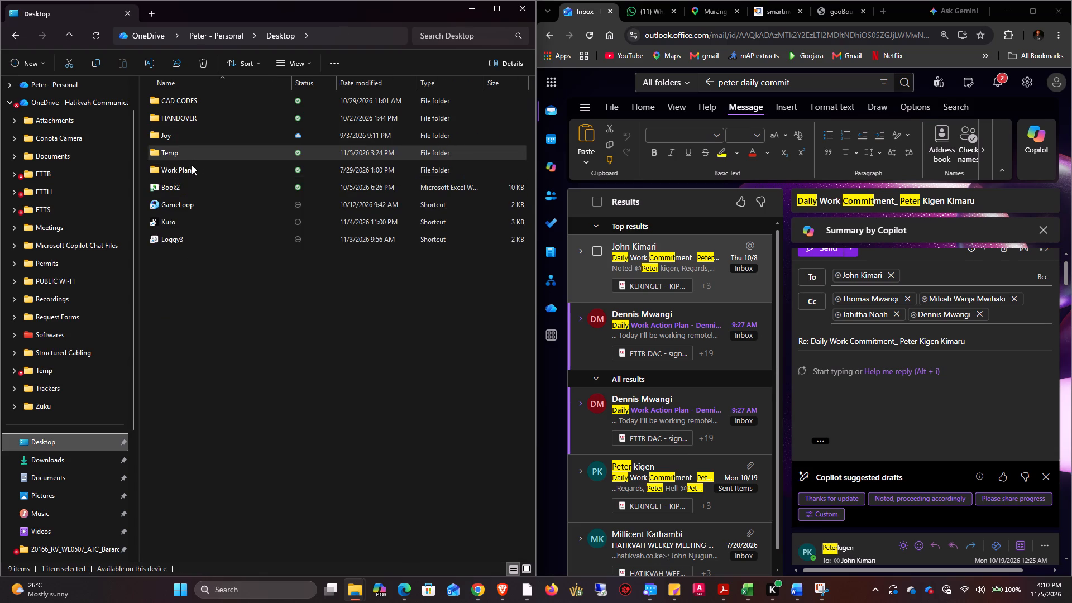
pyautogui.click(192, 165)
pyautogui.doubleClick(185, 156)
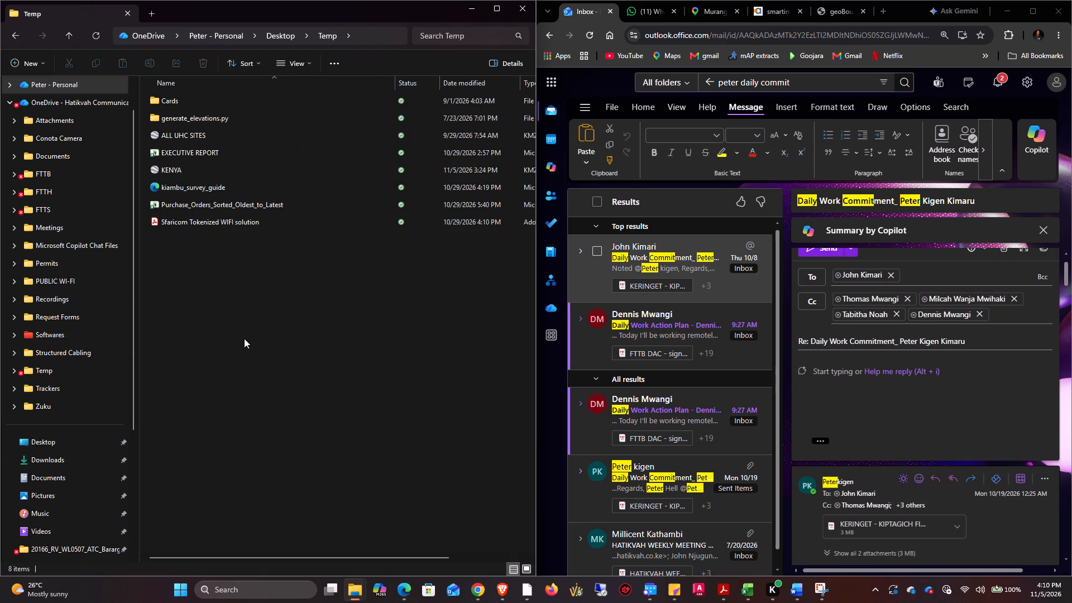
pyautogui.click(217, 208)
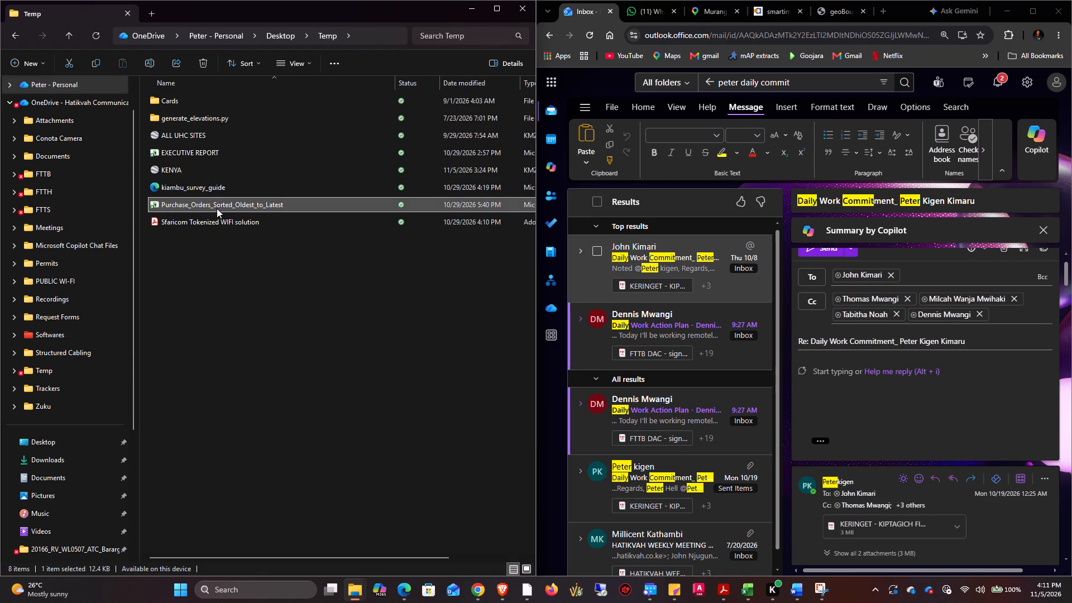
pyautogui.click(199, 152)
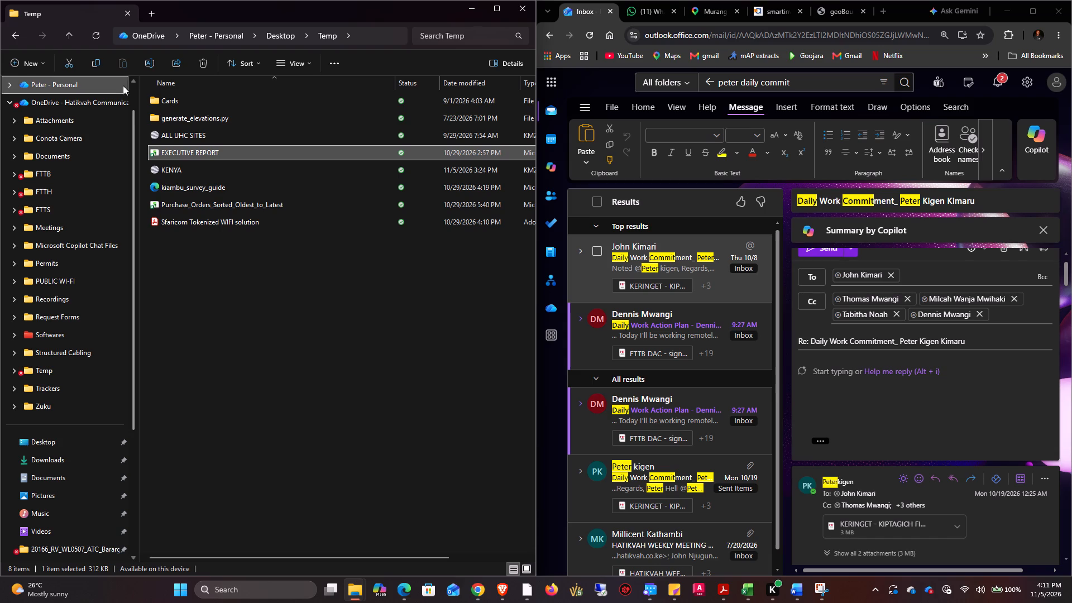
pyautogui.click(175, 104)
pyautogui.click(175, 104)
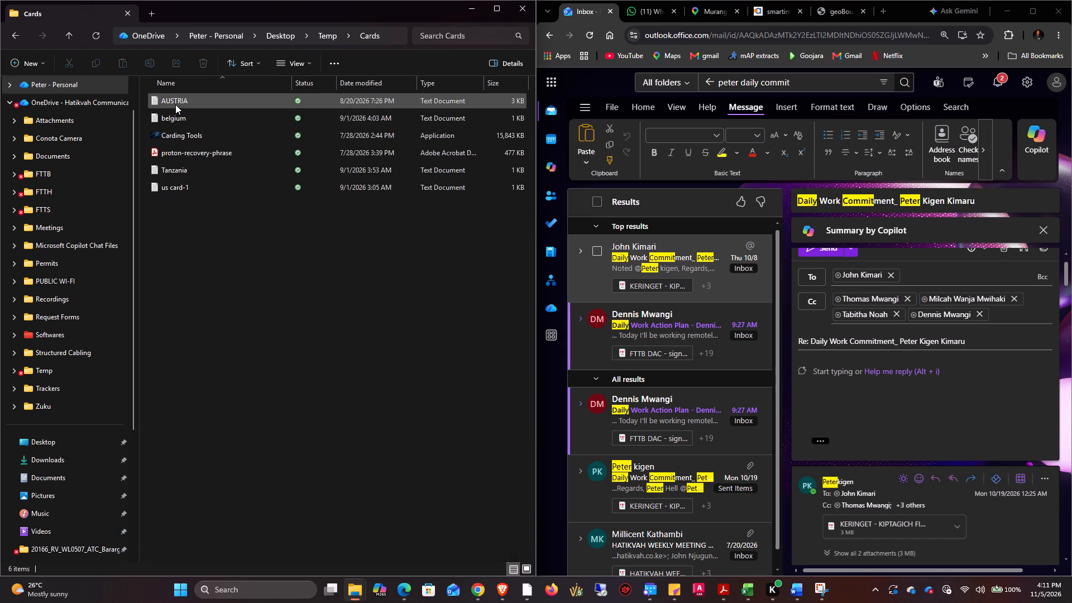
# Switch to Excel and open the recent FTTH-Projects Tracker workbook.
pyautogui.click(752, 583)
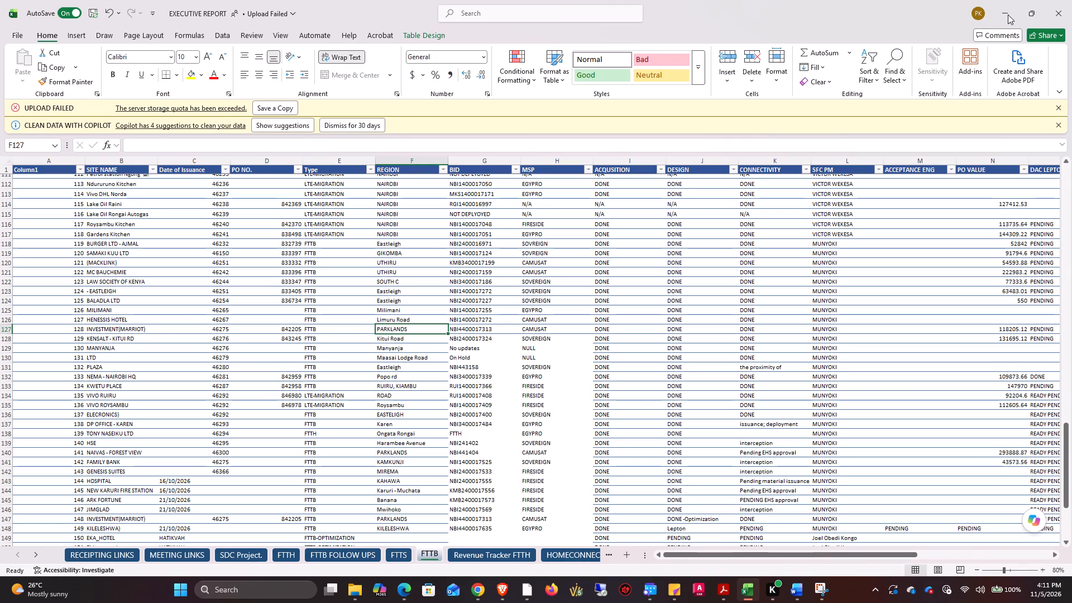
pyautogui.rightClick(744, 585)
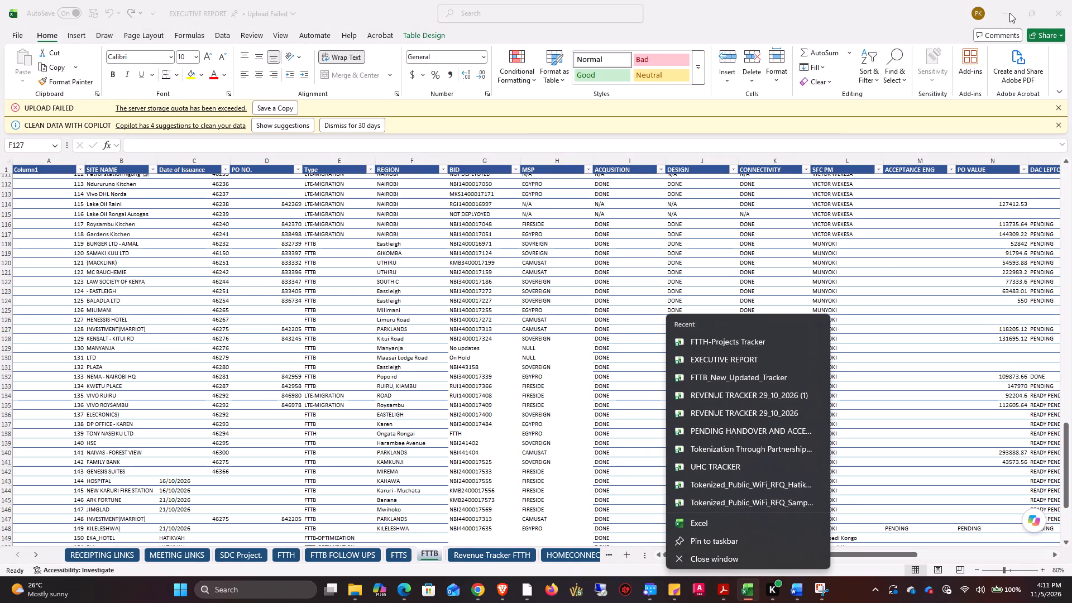
pyautogui.click(743, 342)
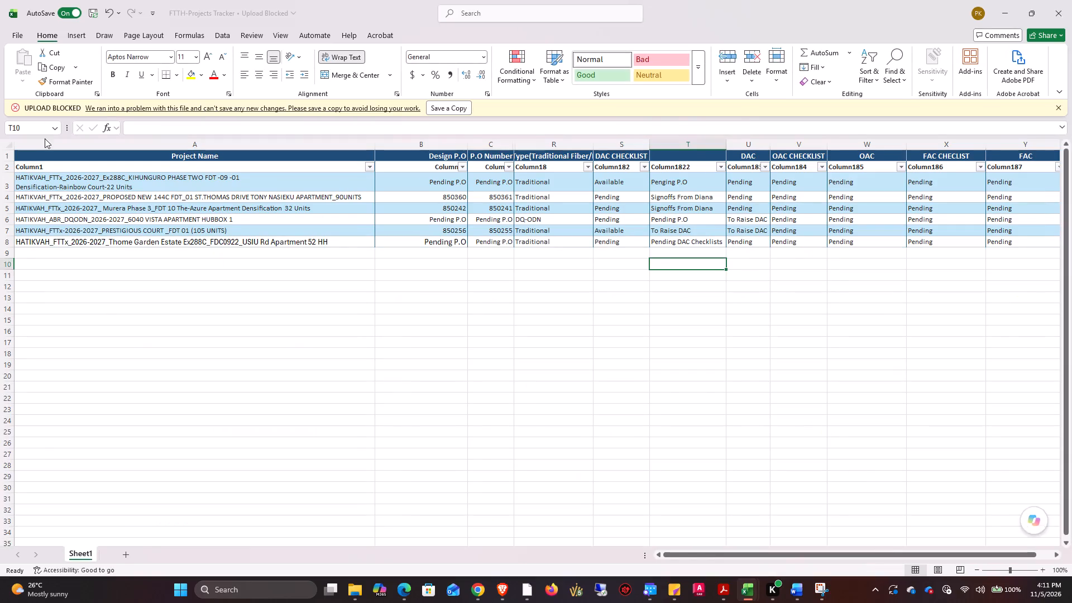
# Save a copy of the workbook as an Excel Workbook named FTTH-Projects Tracker in the Desktop's Temp folder.
pyautogui.click(13, 33)
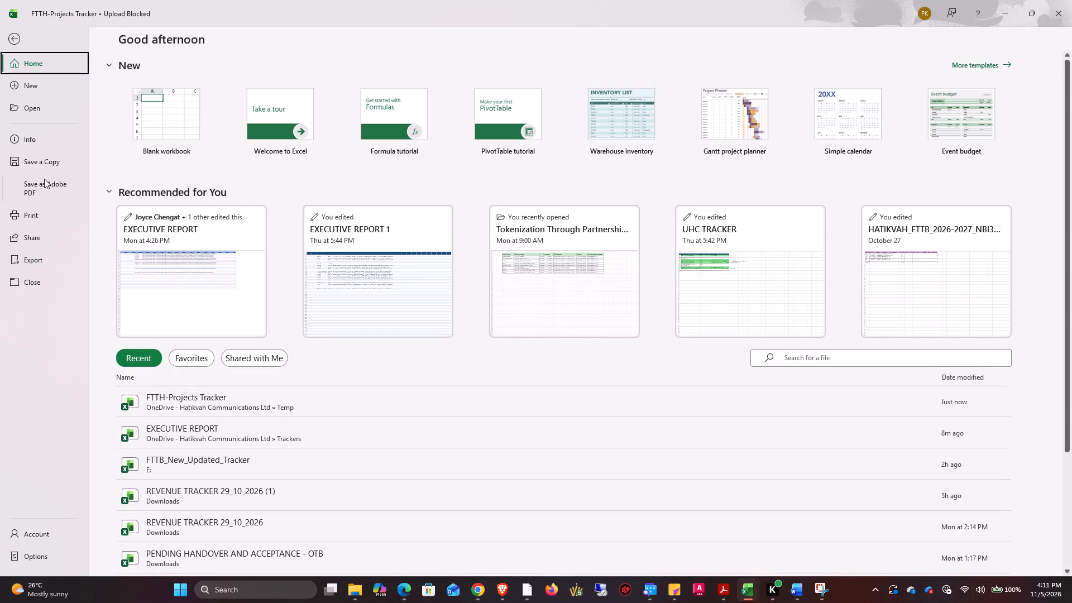
pyautogui.click(44, 164)
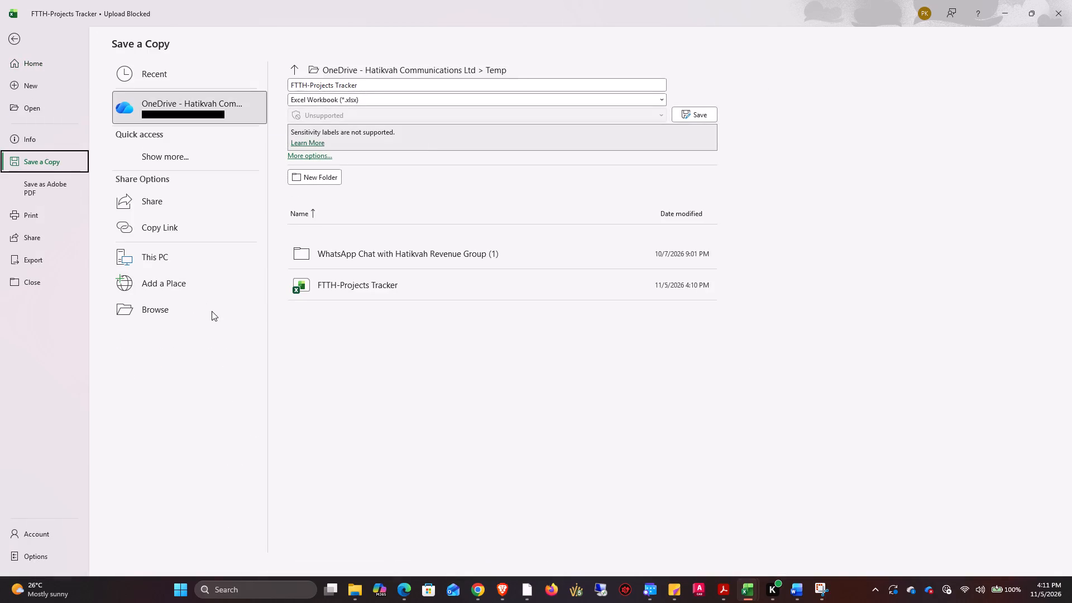
pyautogui.click(212, 311)
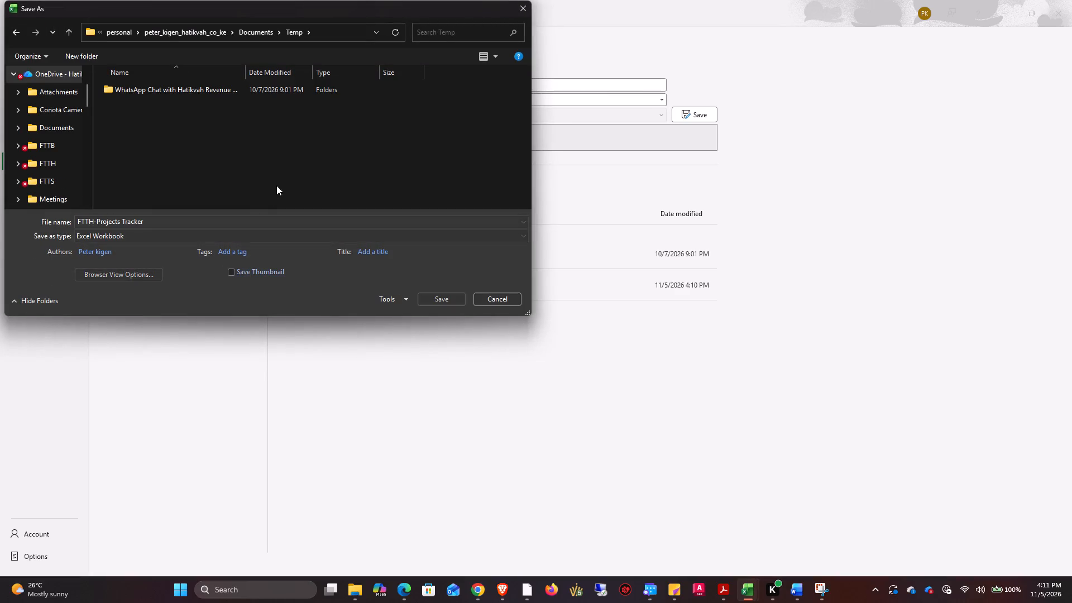
pyautogui.scroll(-7, 32, 150)
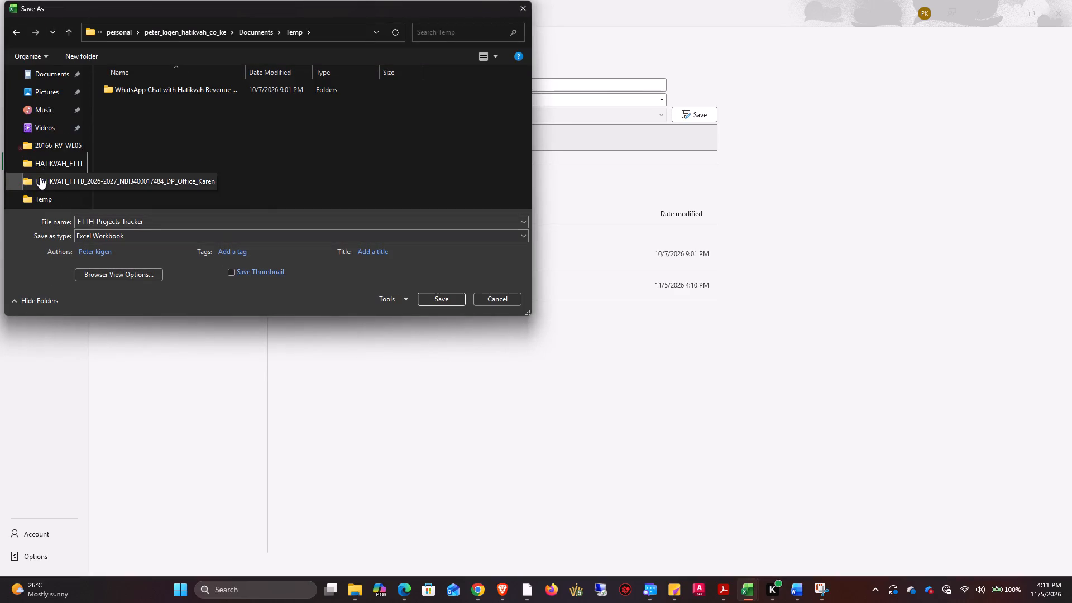
pyautogui.scroll(-3, 49, 146)
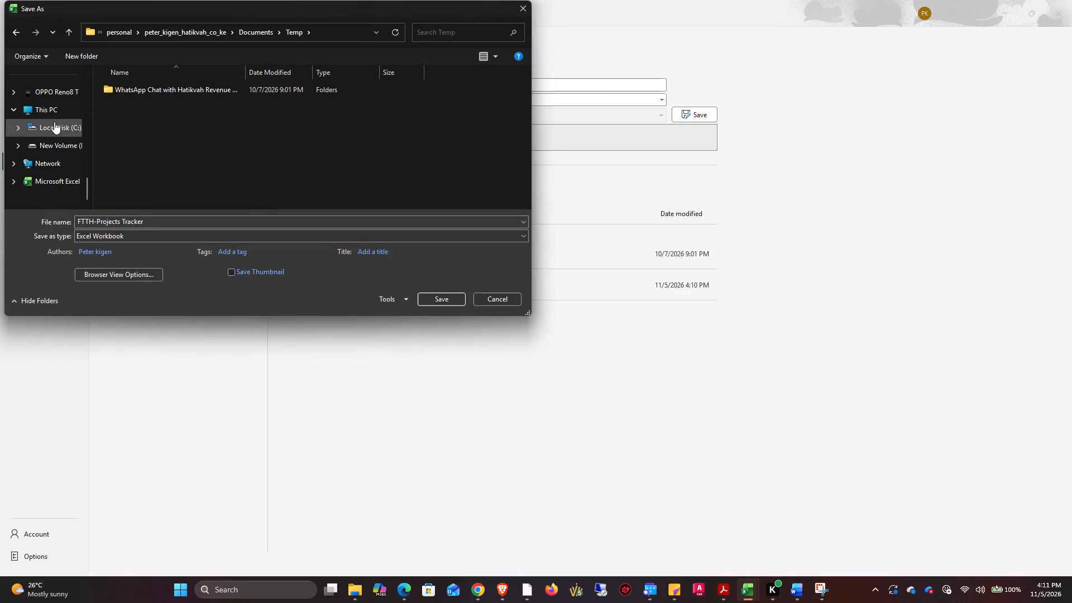
pyautogui.scroll(3, 54, 122)
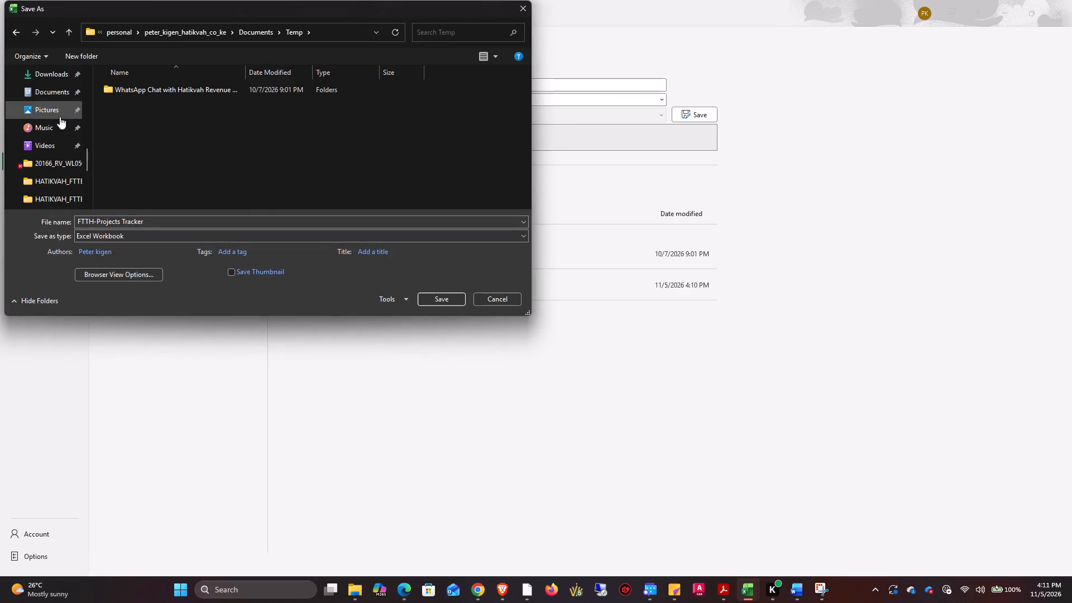
pyautogui.scroll(1, 60, 117)
pyautogui.click(55, 108)
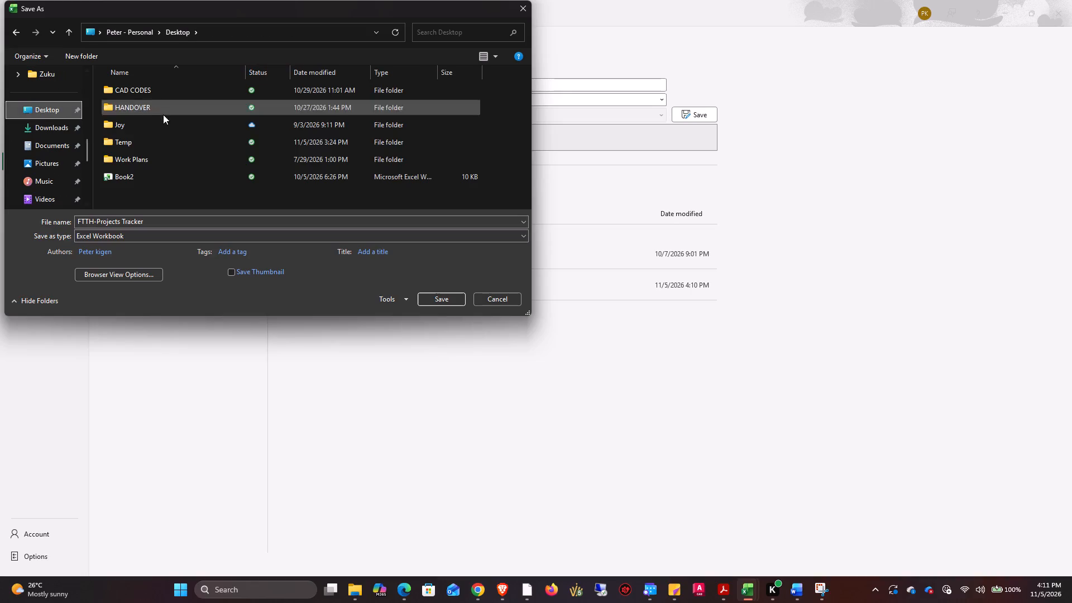
pyautogui.doubleClick(141, 144)
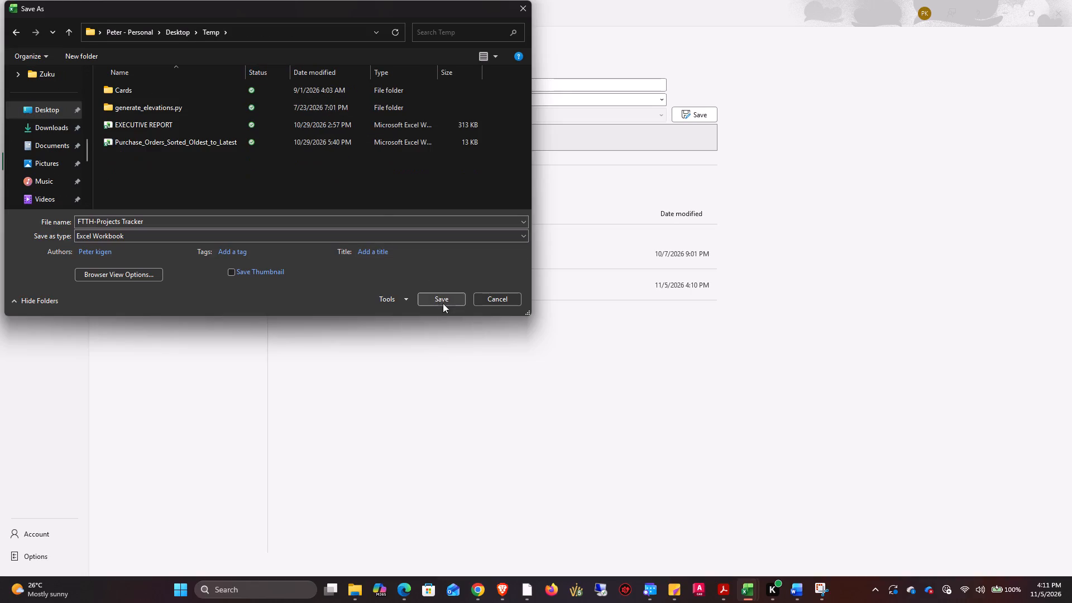
pyautogui.click(442, 305)
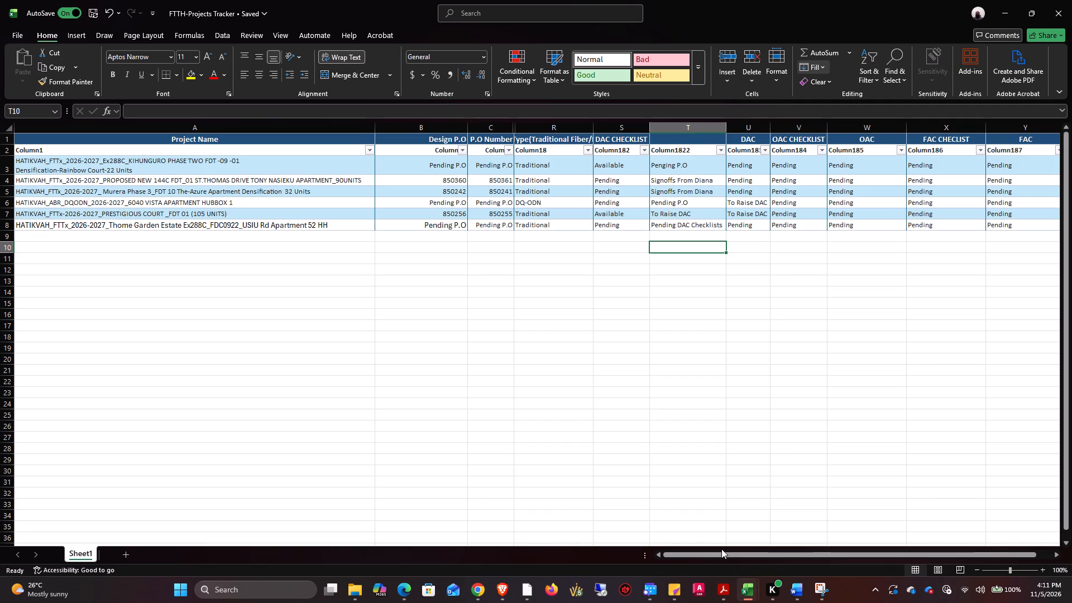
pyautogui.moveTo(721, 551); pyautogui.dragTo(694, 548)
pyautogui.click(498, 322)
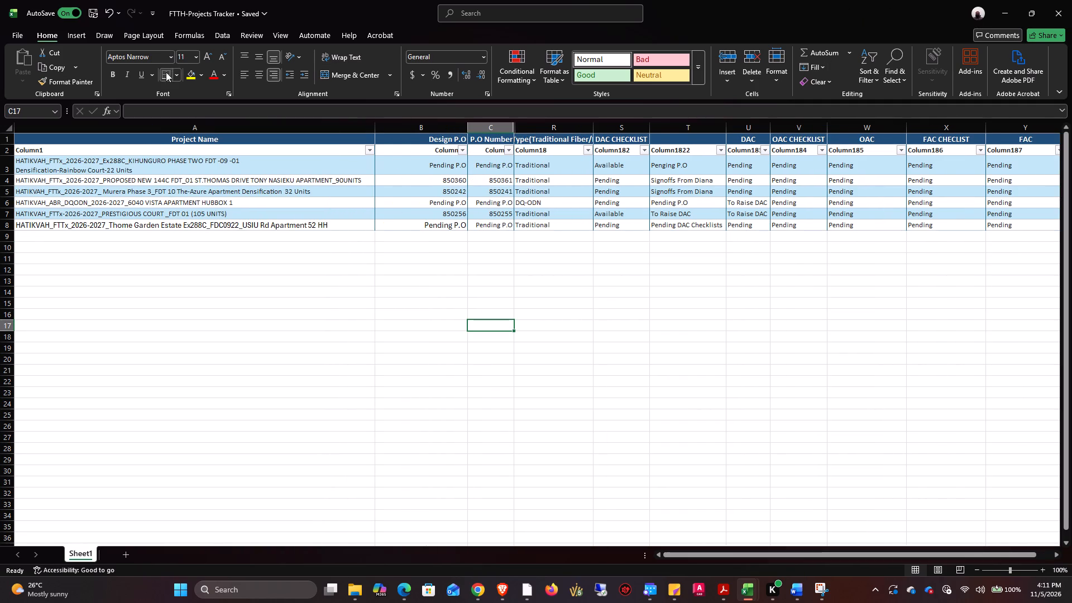
# Save the FTTH-Projects Tracker workbook.
pyautogui.click(90, 12)
pyautogui.click(701, 296)
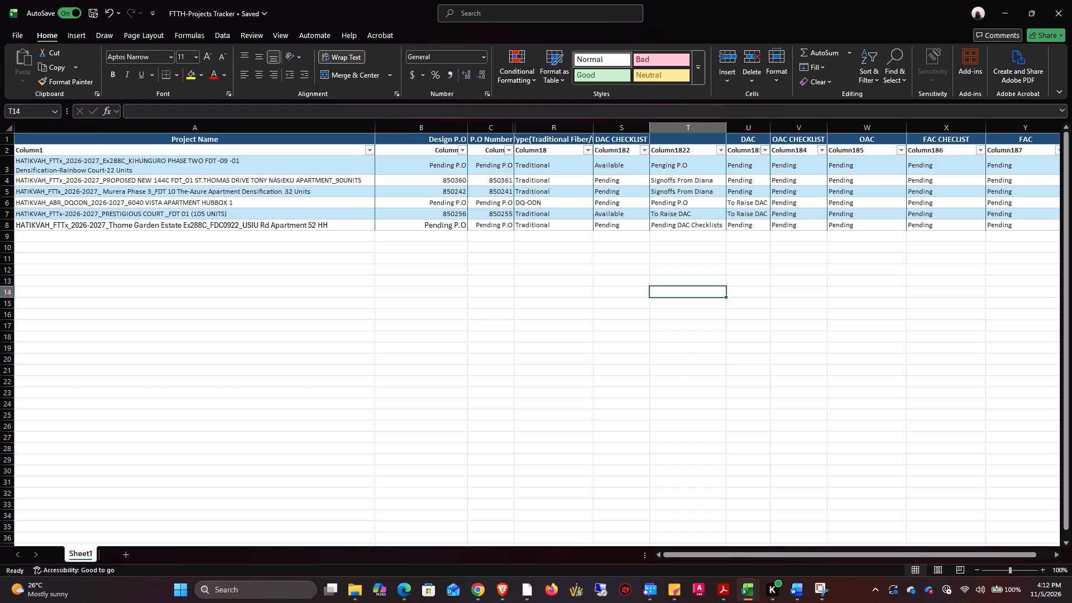
pyautogui.click(446, 260)
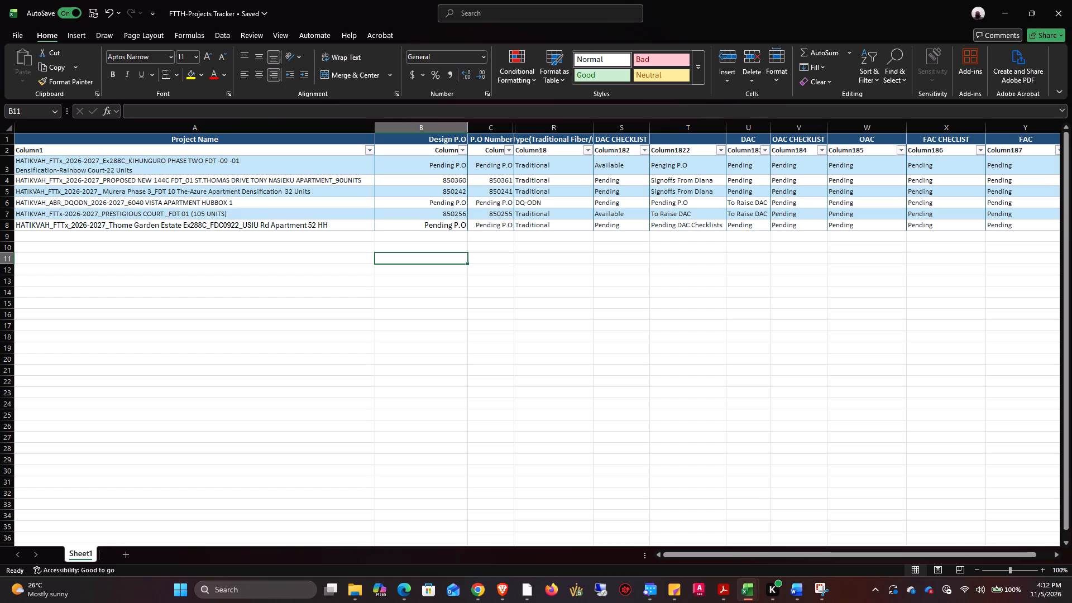
# Hide row 2, which holds the generic Column1-style table headers beneath the project headings.
pyautogui.click(7, 149)
pyautogui.rightClick(8, 147)
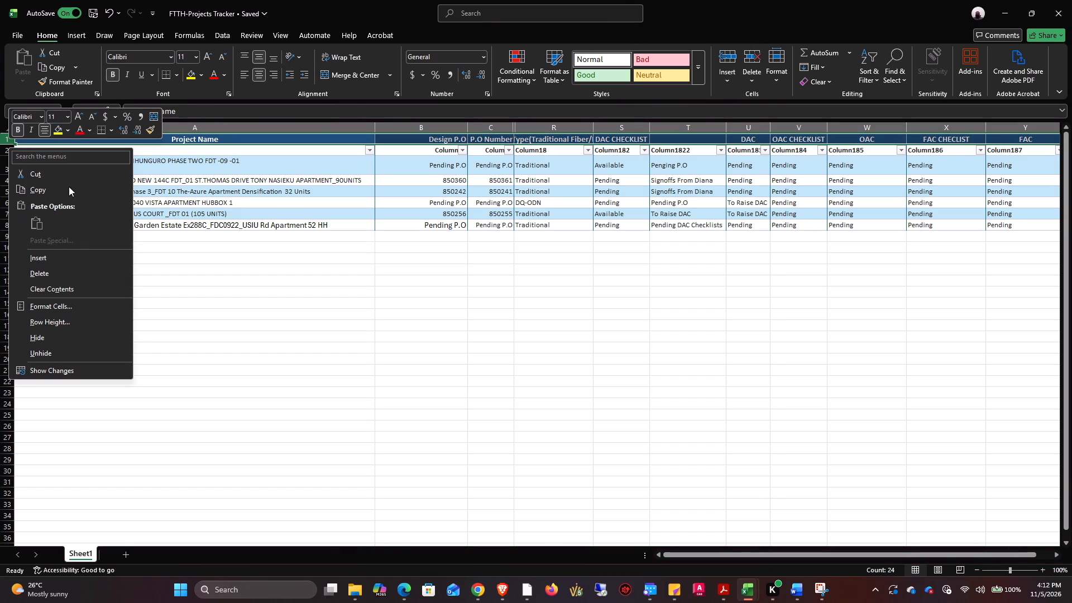
pyautogui.click(143, 216)
pyautogui.click(10, 152)
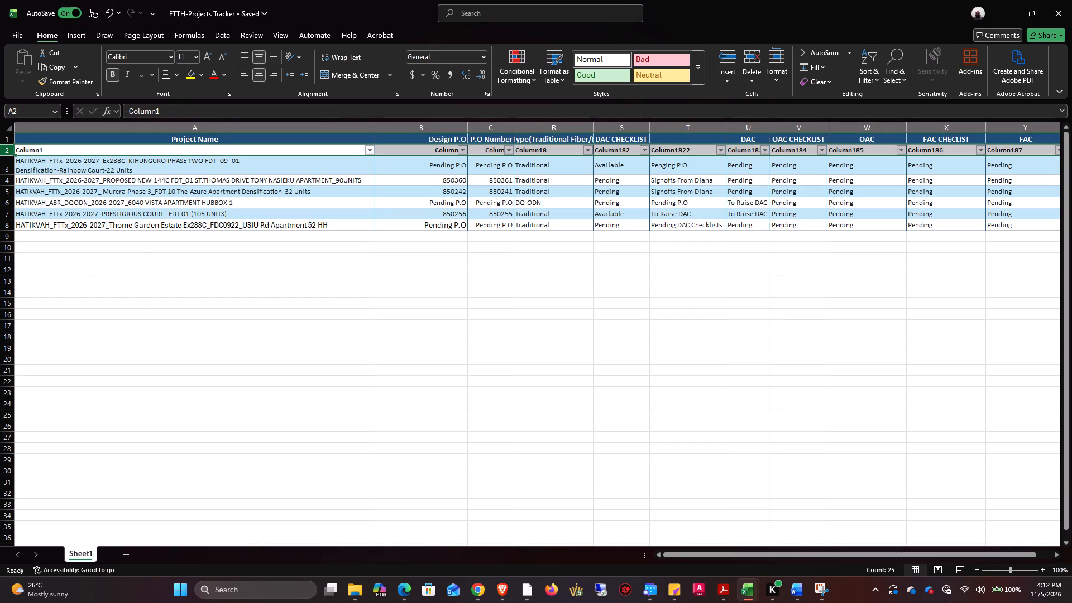
pyautogui.rightClick(10, 152)
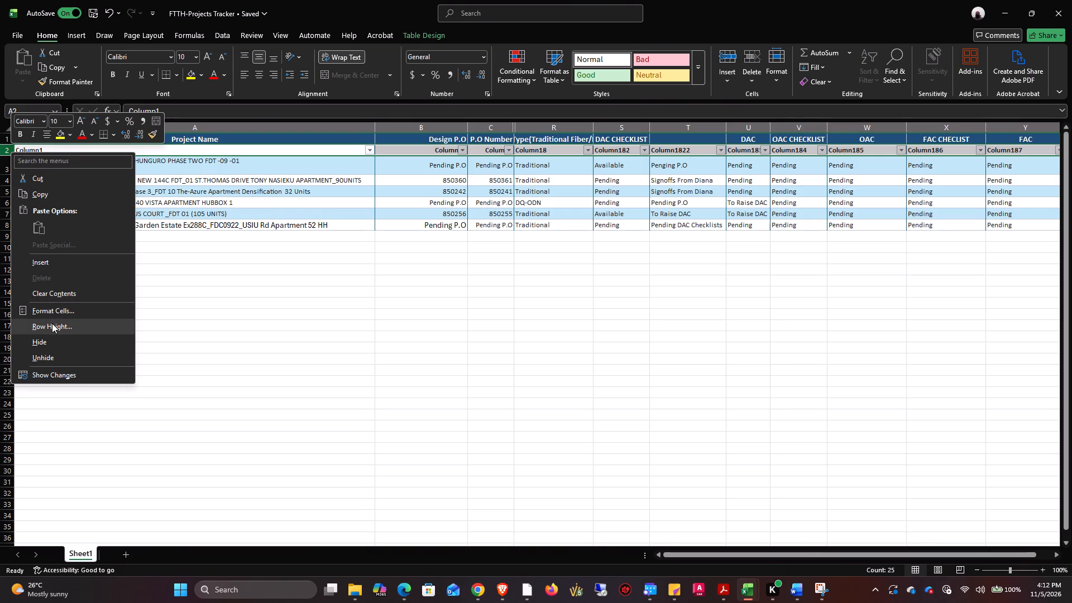
pyautogui.click(57, 342)
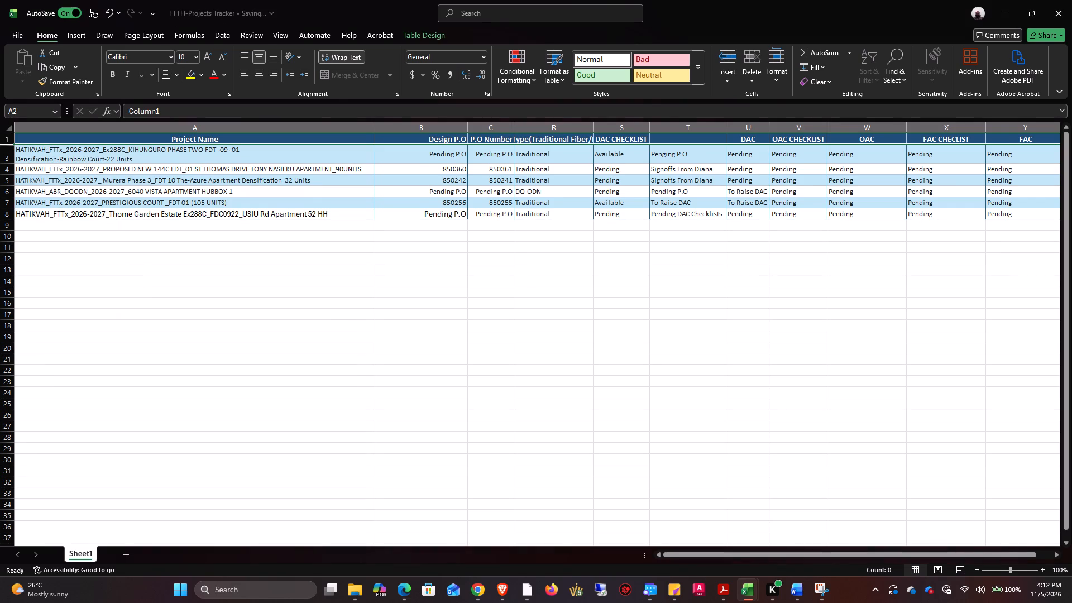
pyautogui.click(140, 264)
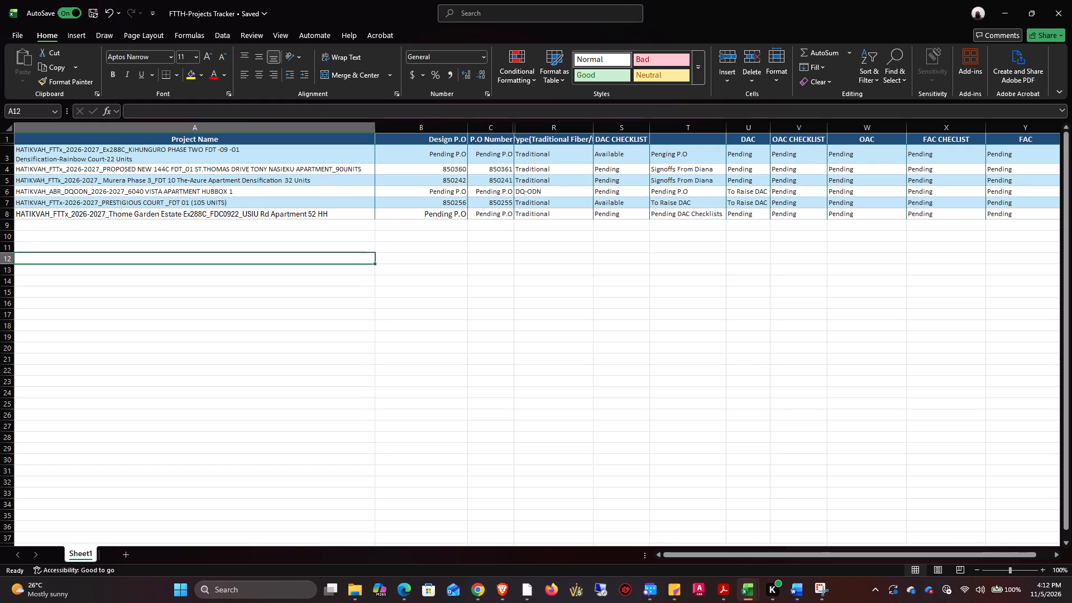
# Auto-fit the width of column R so the full "Project Type(Traditional Fiber/DQODN)" heading fits.
pyautogui.click(595, 126)
pyautogui.click(595, 125)
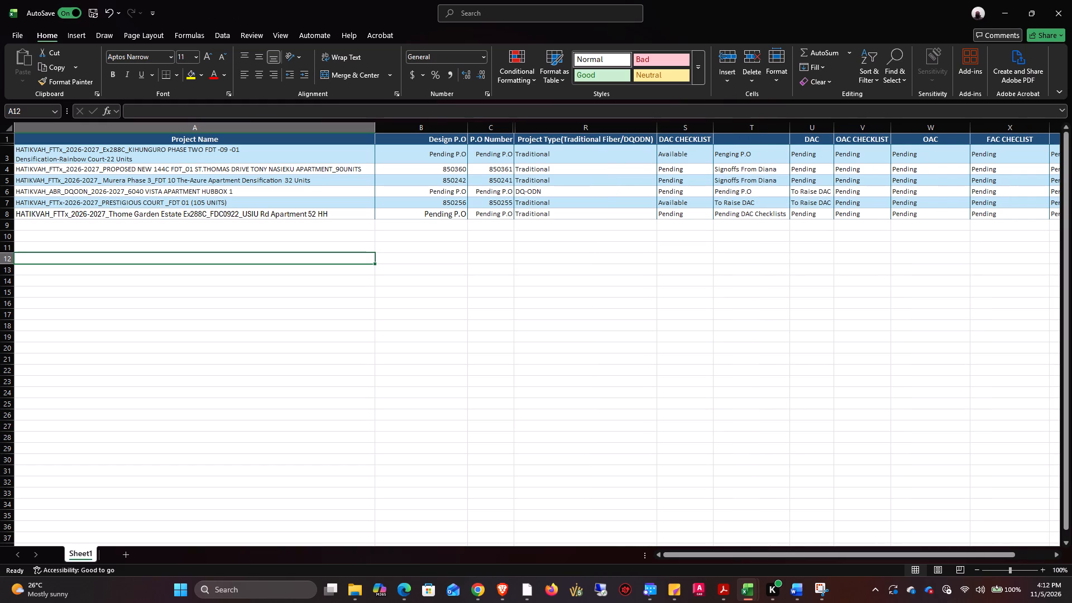
pyautogui.moveTo(784, 553); pyautogui.dragTo(915, 560)
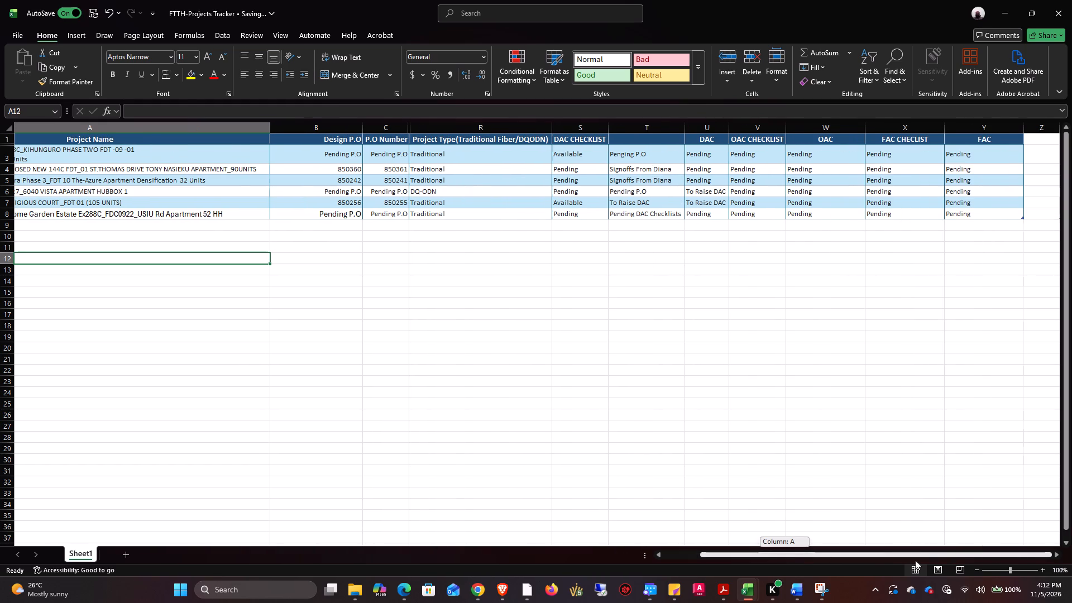
# Save the FTTH-Projects Tracker workbook and close its window.
pyautogui.moveTo(915, 560); pyautogui.dragTo(882, 562)
pyautogui.click(883, 560)
pyautogui.moveTo(884, 555); pyautogui.dragTo(772, 547)
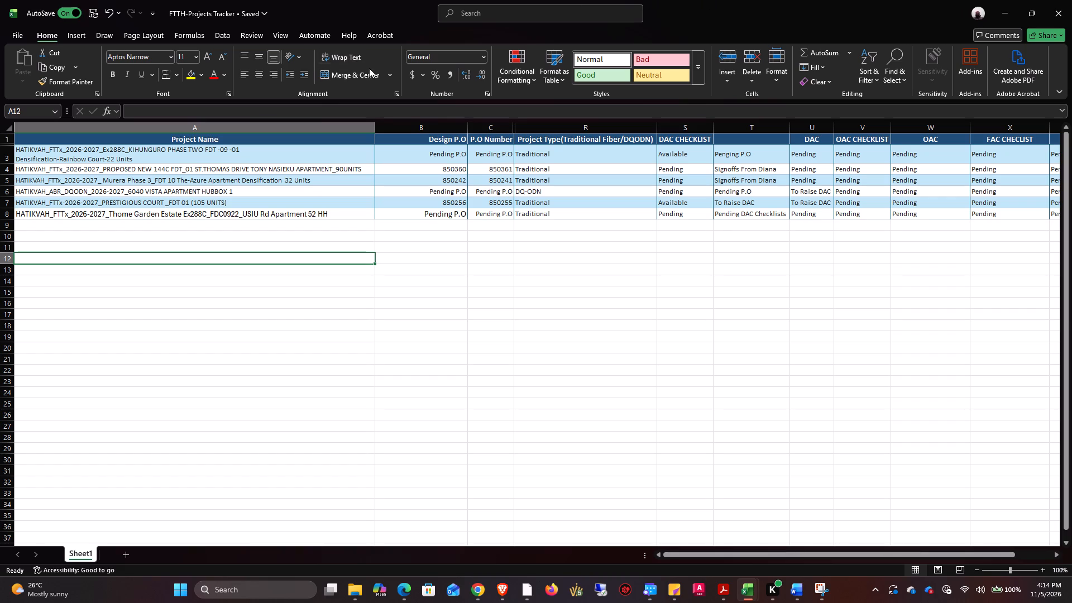
pyautogui.click(88, 13)
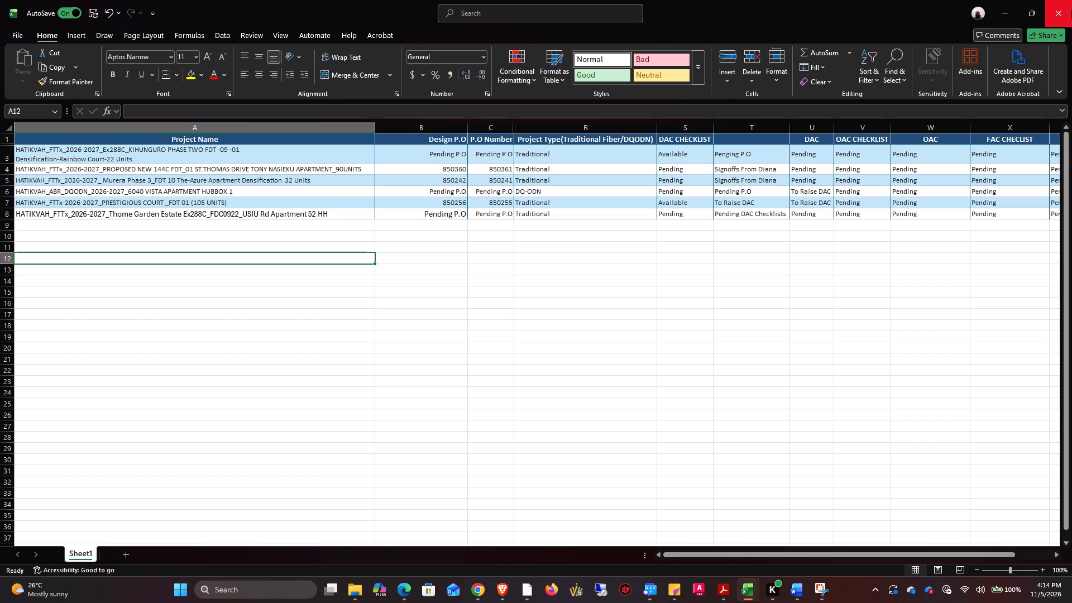
pyautogui.click(1071, 9)
pyautogui.click(1002, 1)
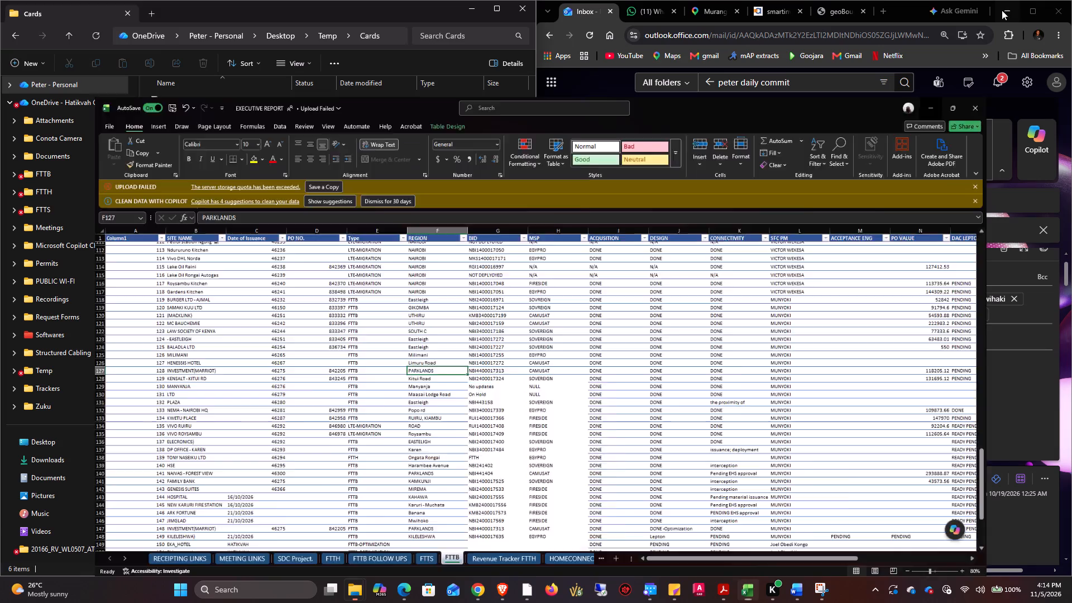
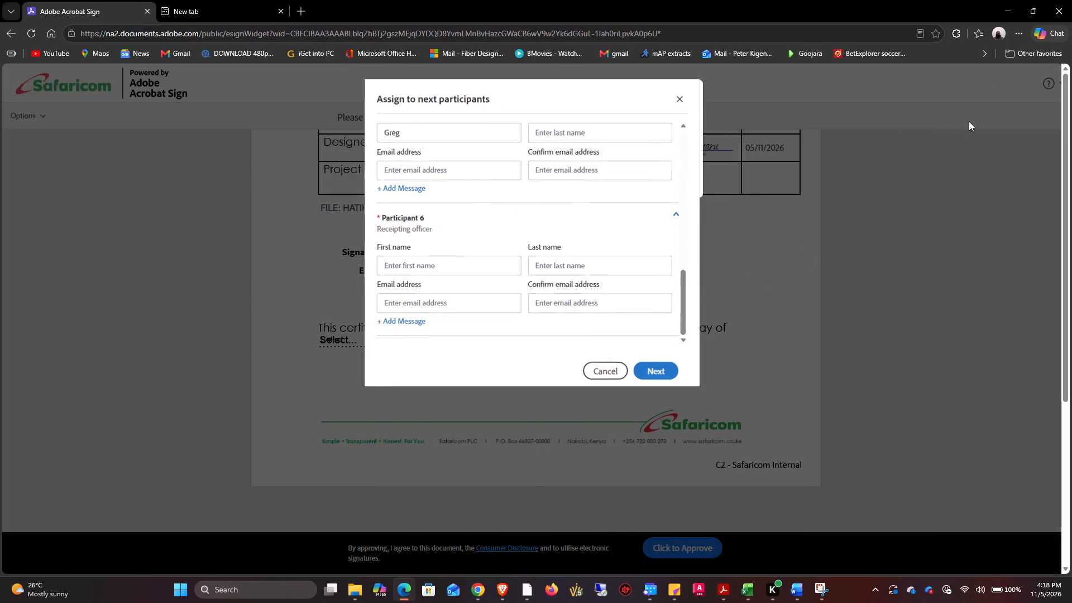
# Cancel assigning the next participants on the acceptance certificate and minimise the Acrobat Sign browser window.
pyautogui.click(609, 375)
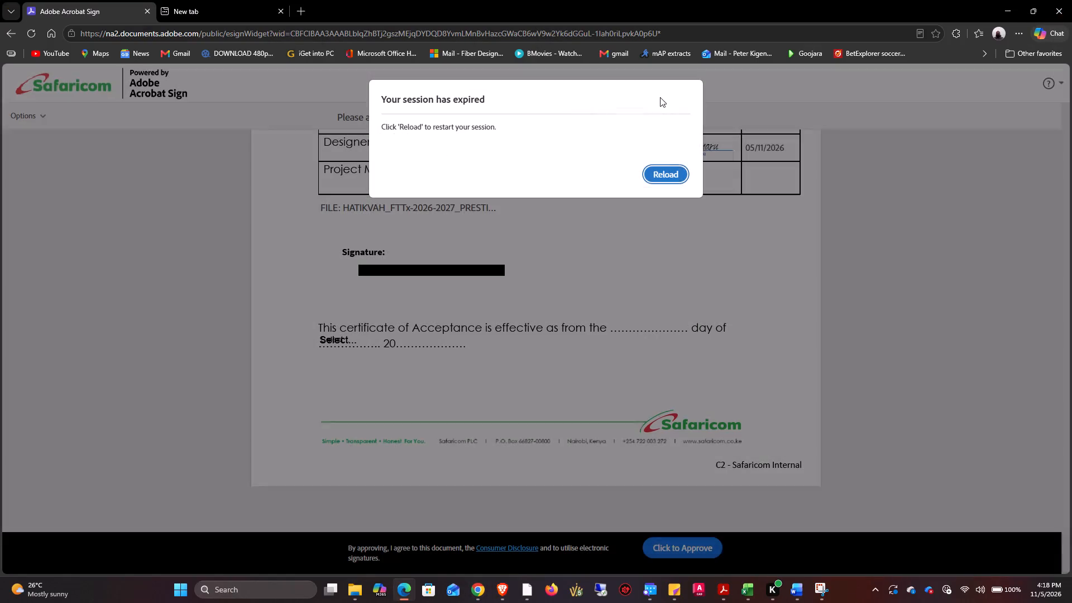
pyautogui.click(690, 104)
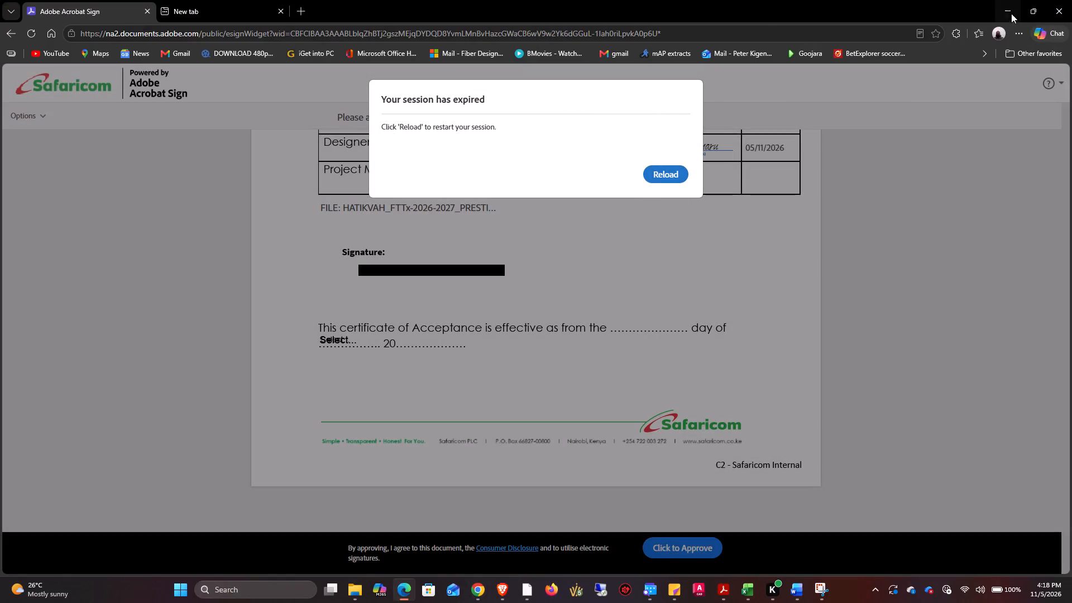
pyautogui.click(1051, 1)
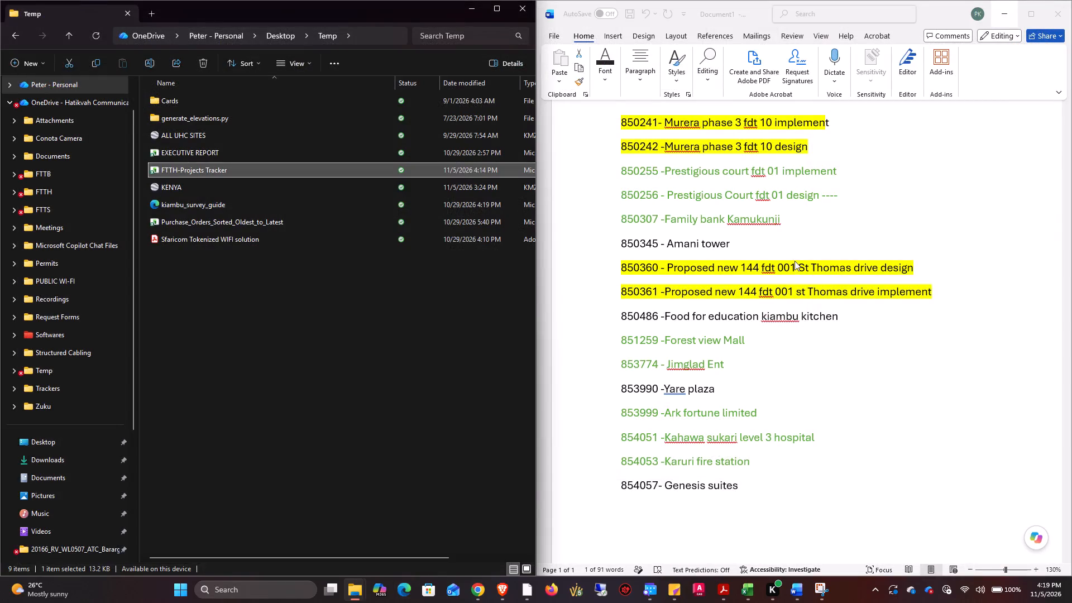
pyautogui.click(1023, 16)
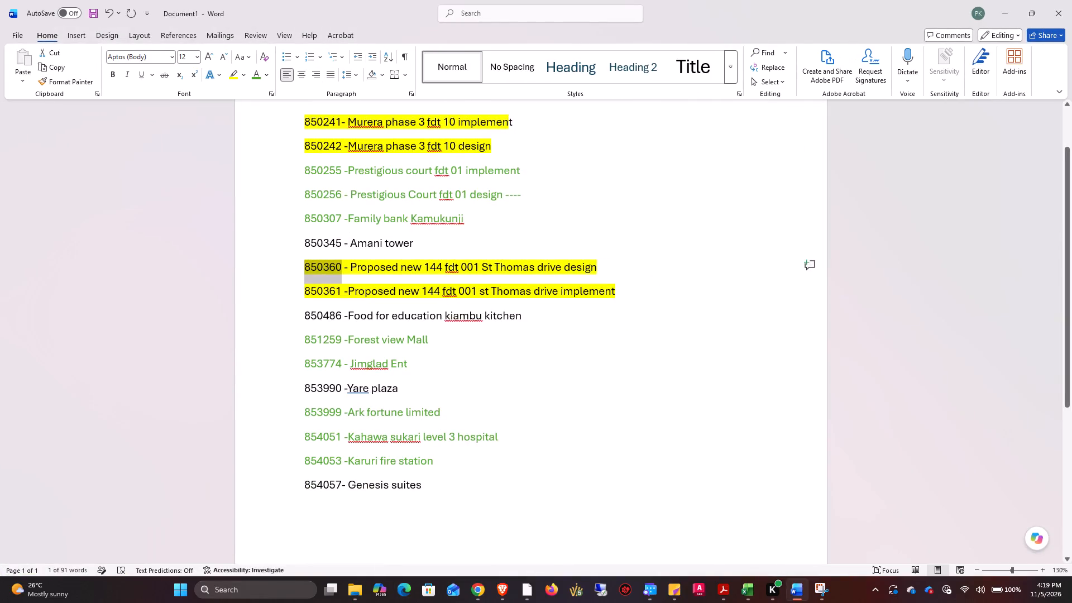
pyautogui.click(401, 257)
# Switch to the Chrome window showing the geoBoundaries country downloads page.
pyautogui.click(477, 586)
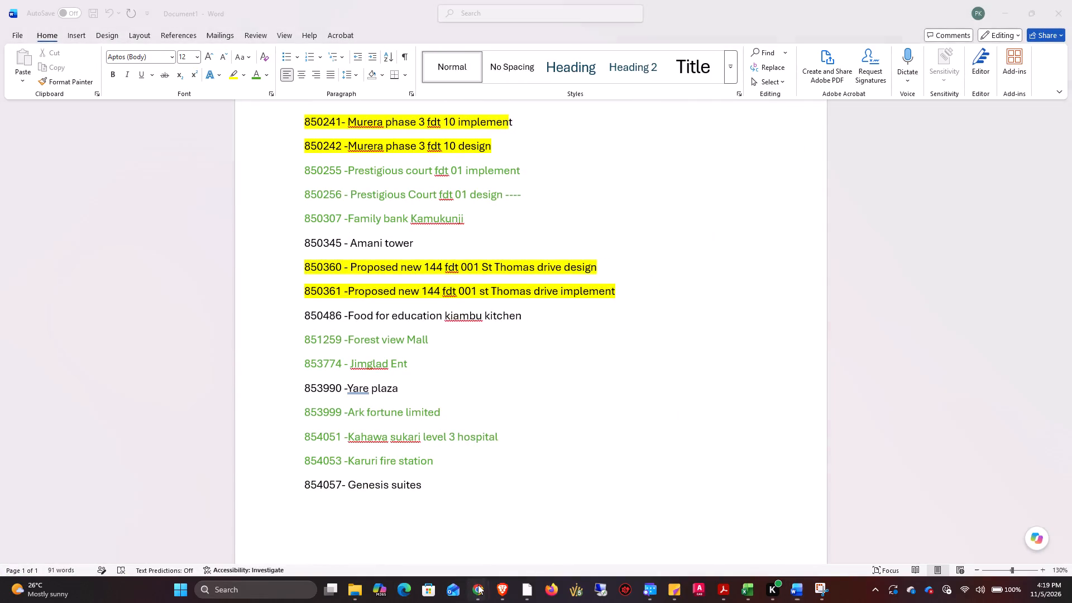
pyautogui.click(473, 543)
pyautogui.click(491, 202)
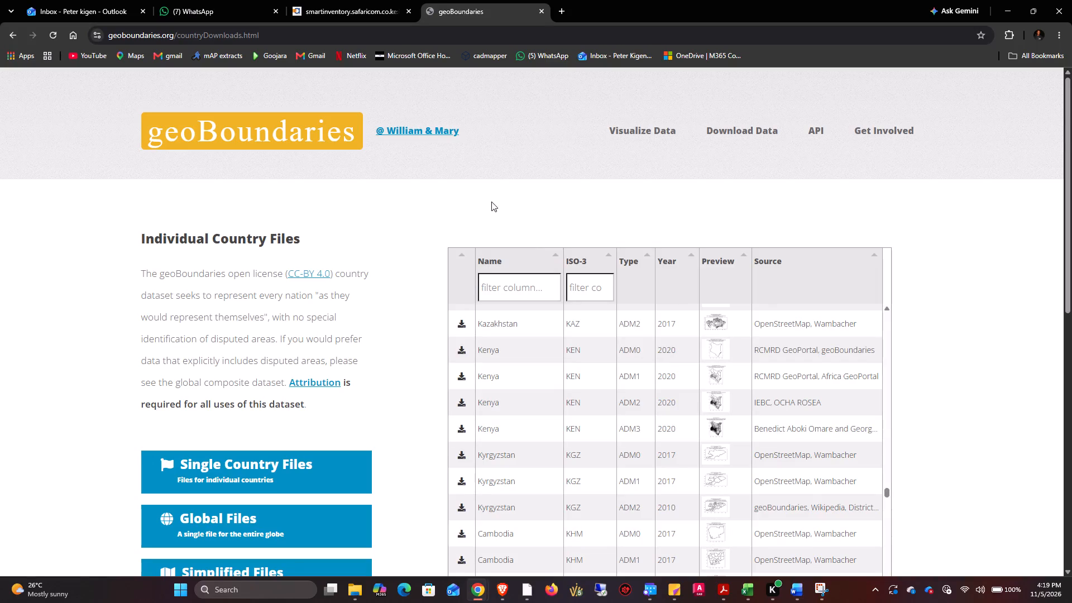